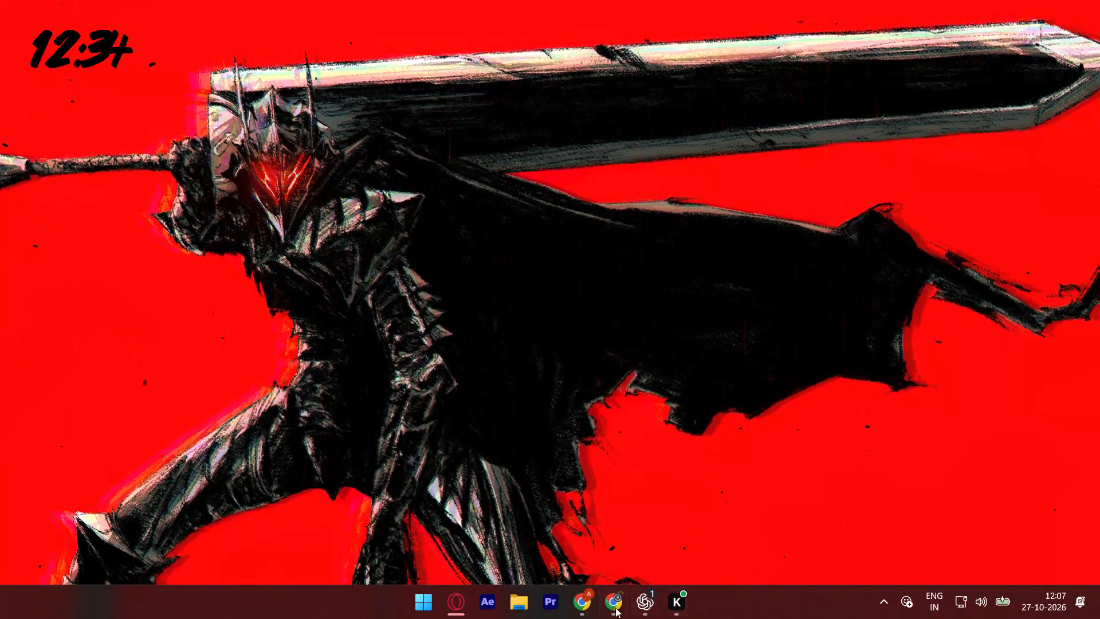
Launch Adobe Premiere Pro.
{"action": "left_click", "coordinate": [556, 606]}
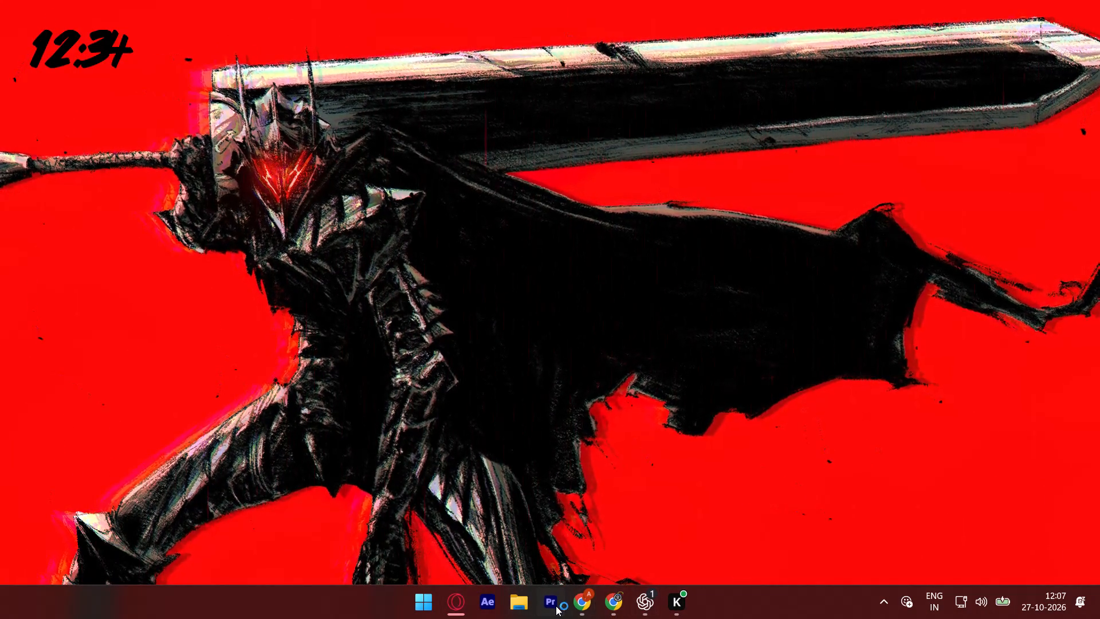
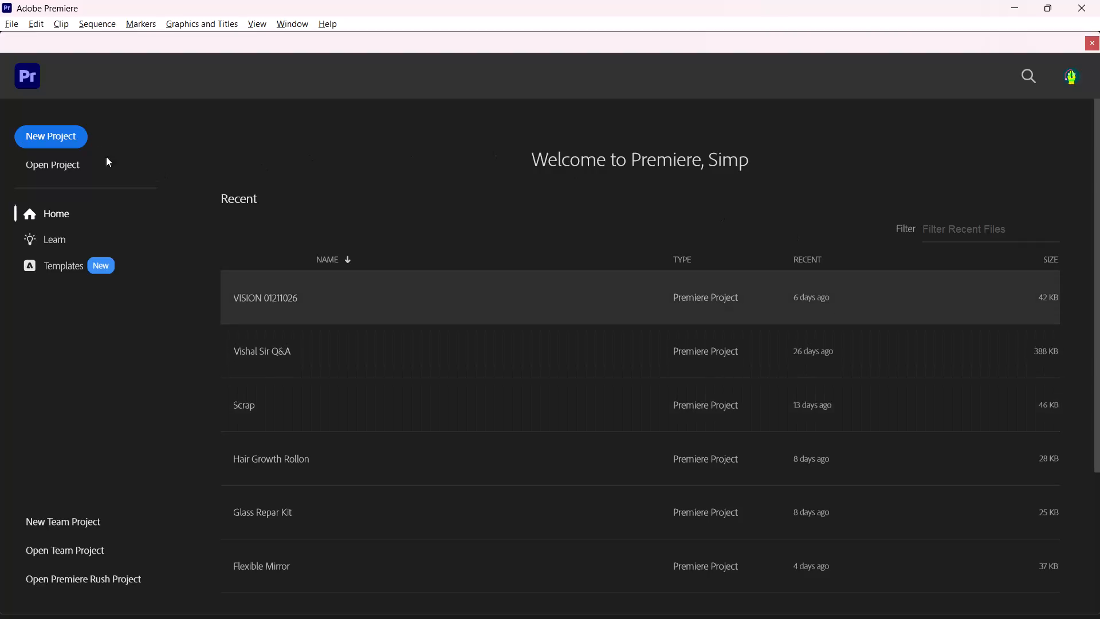
Create a new project named "Mantra Box" in the folder E:\Office\AD\OCTOBER\27-10-26\Mantra Box\PR File.
{"action": "left_click", "coordinate": [56, 135]}
{"action": "key", "text": "BackSpace"}
{"action": "type", "text": "Mantra Box"}
{"action": "left_click", "coordinate": [665, 308]}
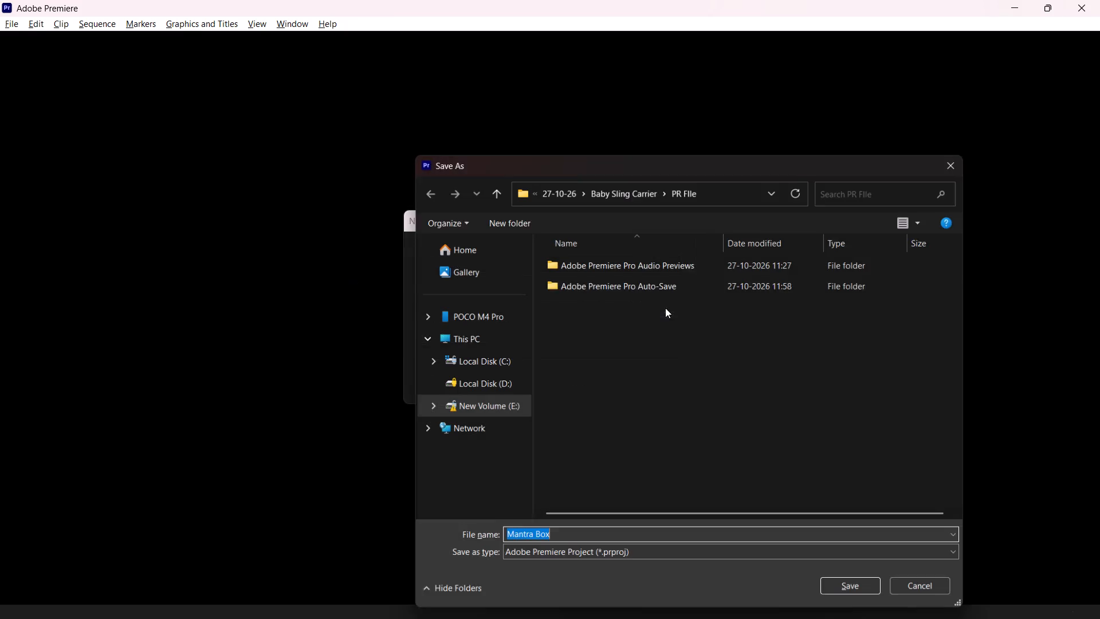
{"action": "left_click", "coordinate": [575, 185]}
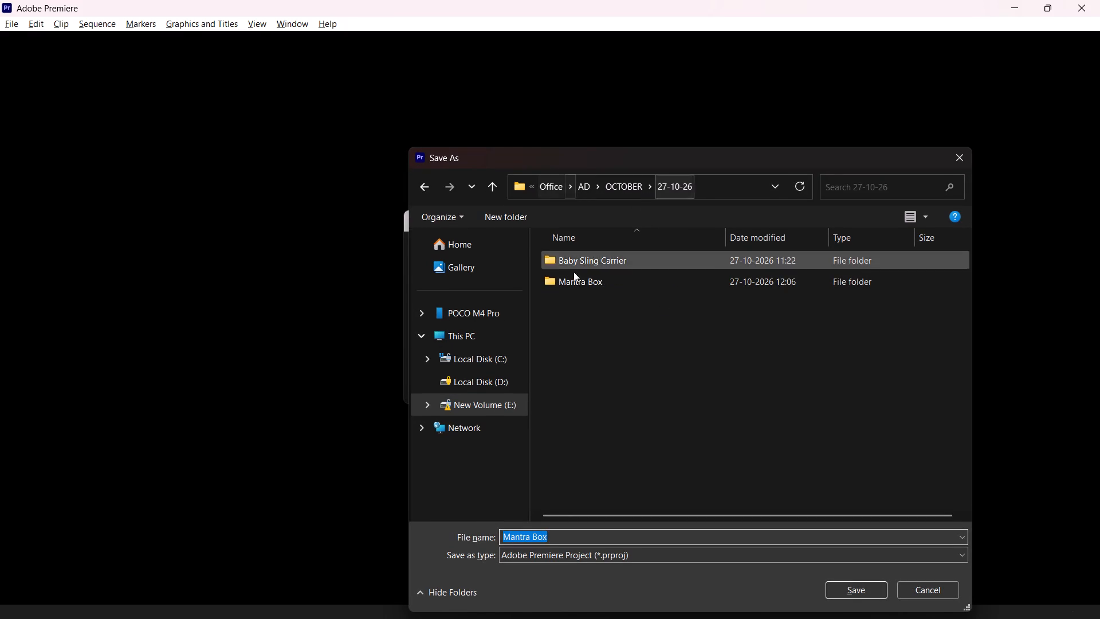
{"action": "double_click", "coordinate": [576, 277]}
{"action": "double_click", "coordinate": [585, 331]}
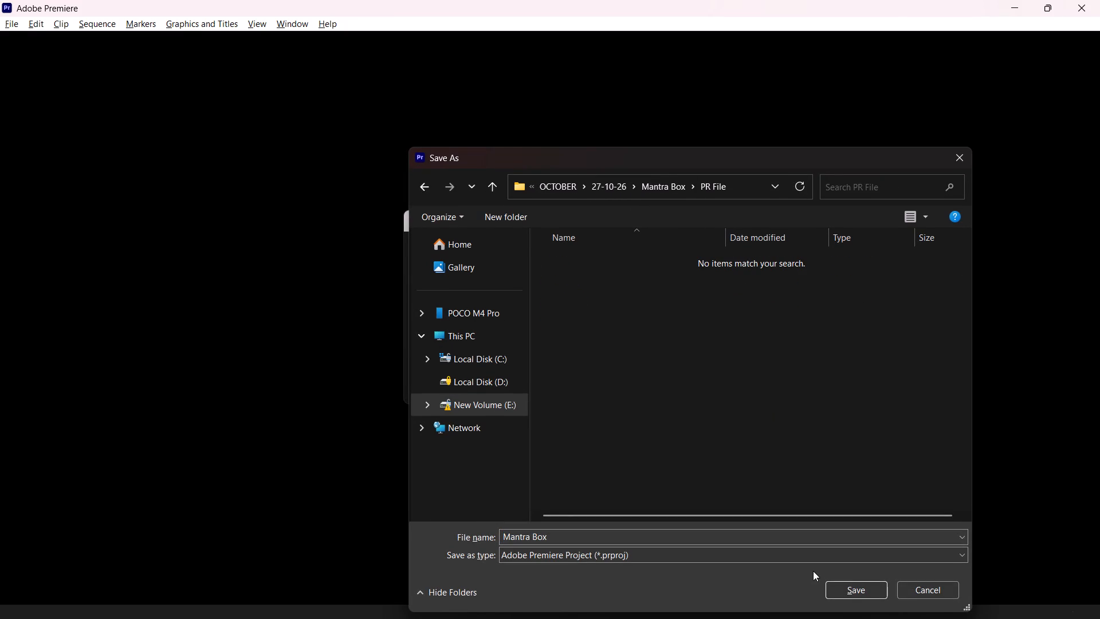
{"action": "left_click", "coordinate": [842, 581]}
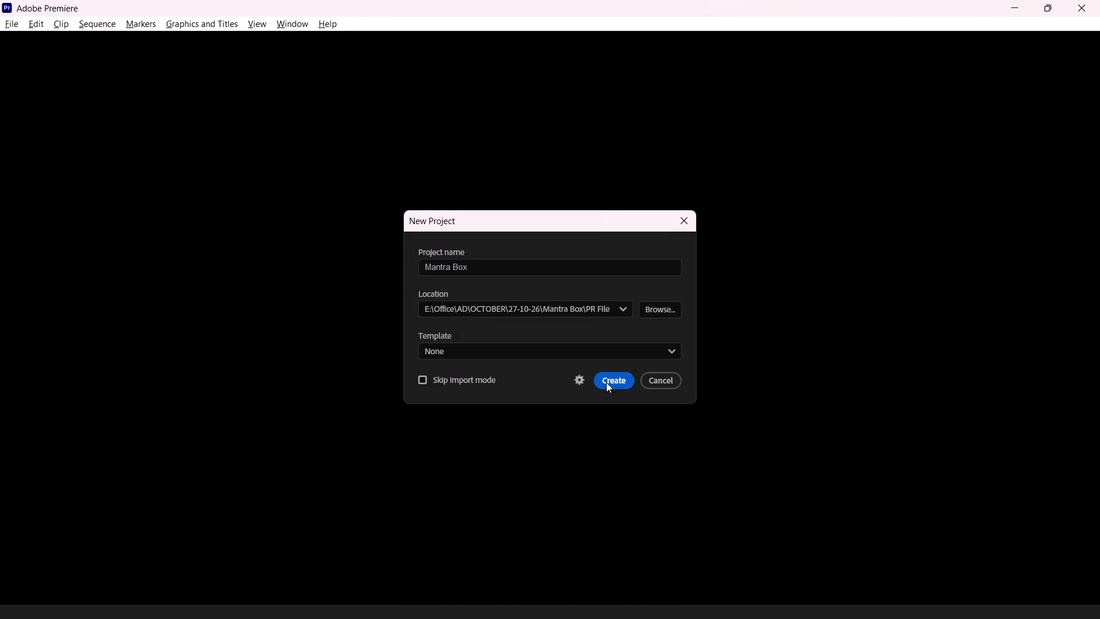
{"action": "left_click", "coordinate": [622, 389]}
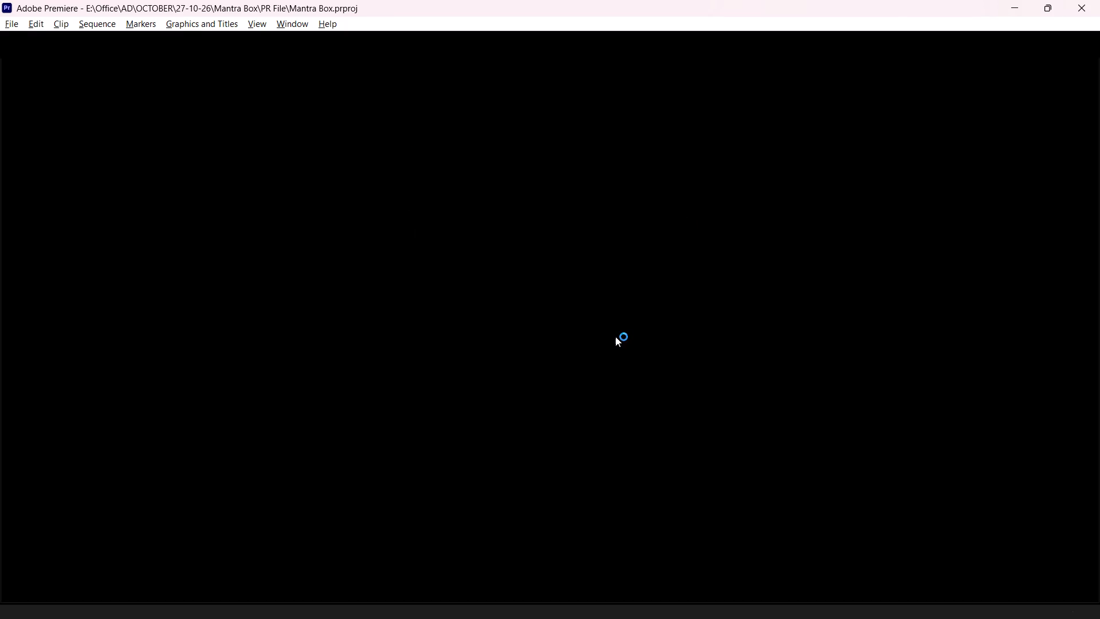
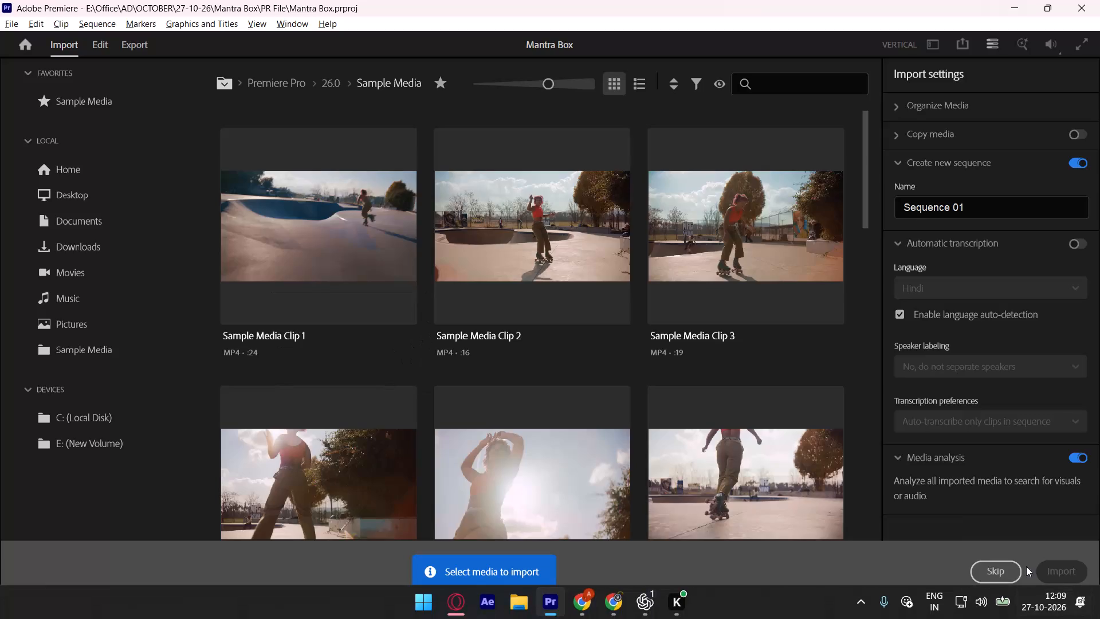
Skip the initial media import and enter the editing workspace.
{"action": "left_click", "coordinate": [1005, 572]}
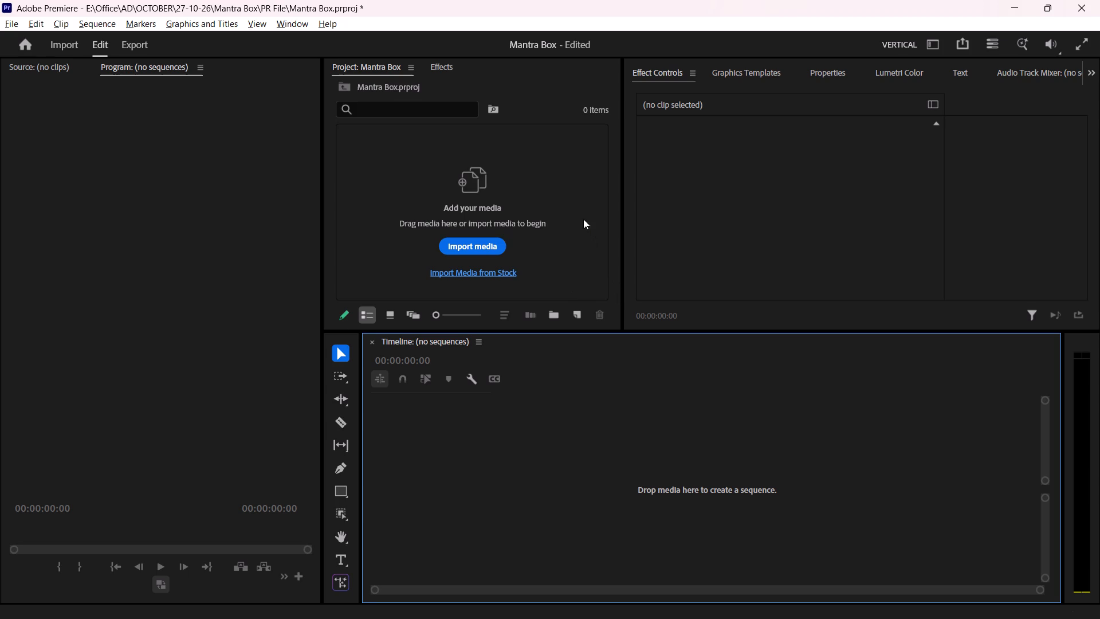
Create a new bin in the Mantra Box project and name it "Clips".
{"action": "left_click", "coordinate": [556, 315]}
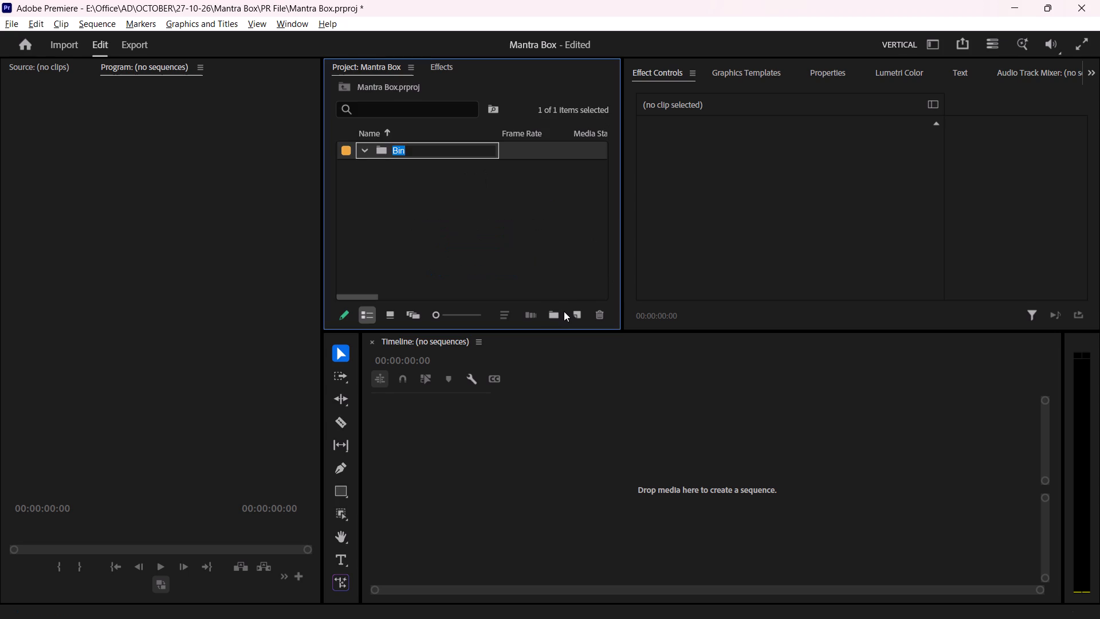
{"action": "key", "text": "BackSpace"}
{"action": "type", "text": "Cliops"}
{"action": "key", "text": "BackSpace"}
{"action": "key", "text": "BackSpace"}
{"action": "key", "text": "BackSpace"}
{"action": "key", "text": "BackSpace"}
{"action": "type", "text": "ips"}
{"action": "key", "text": "Return"}
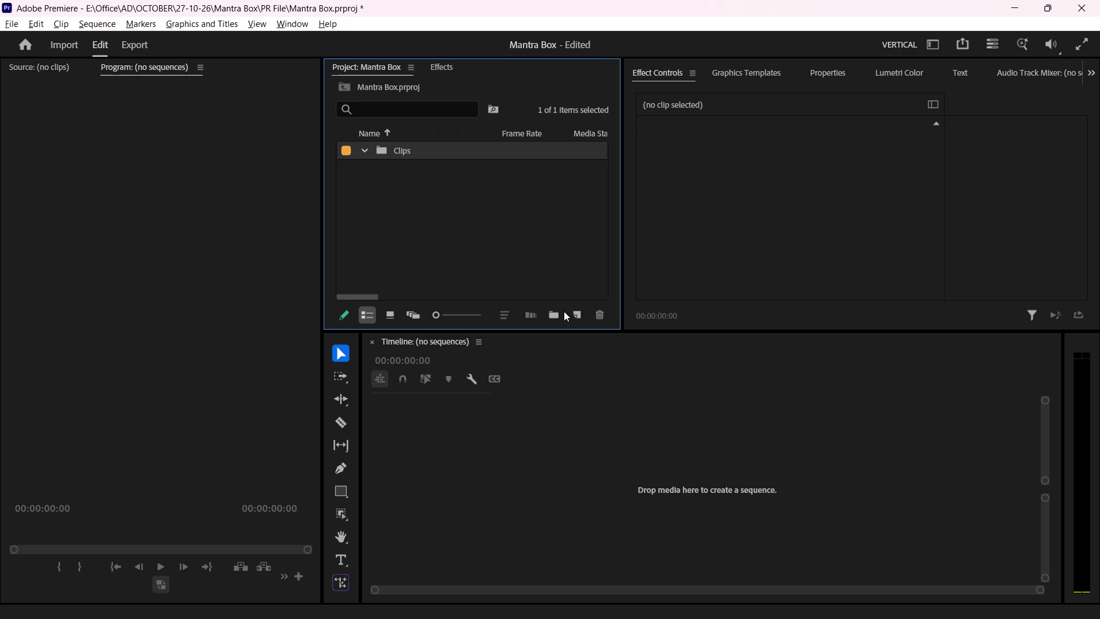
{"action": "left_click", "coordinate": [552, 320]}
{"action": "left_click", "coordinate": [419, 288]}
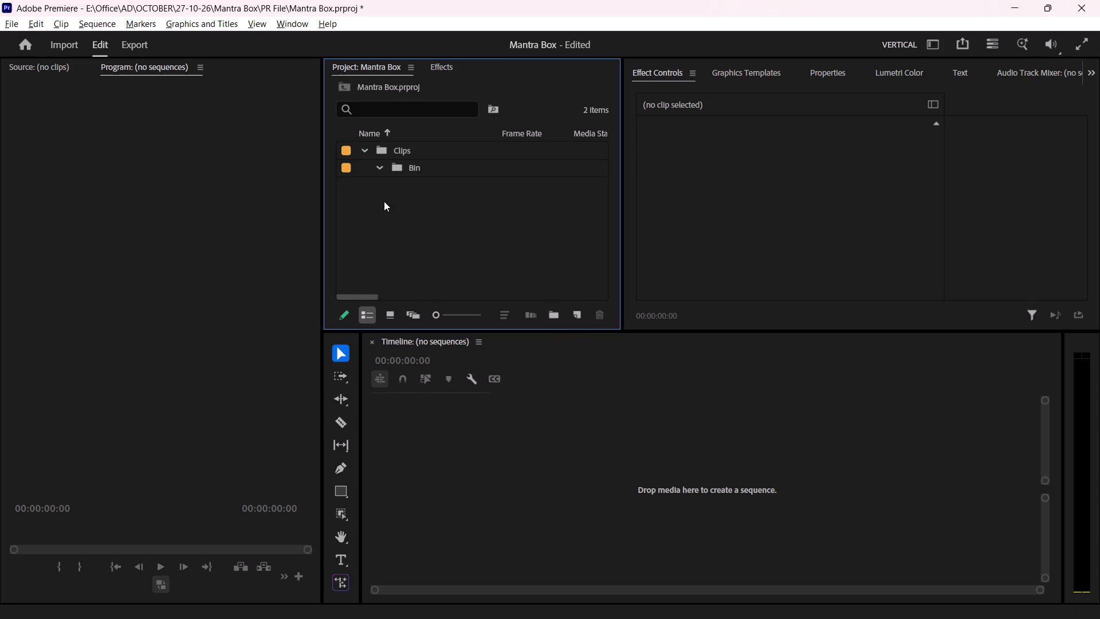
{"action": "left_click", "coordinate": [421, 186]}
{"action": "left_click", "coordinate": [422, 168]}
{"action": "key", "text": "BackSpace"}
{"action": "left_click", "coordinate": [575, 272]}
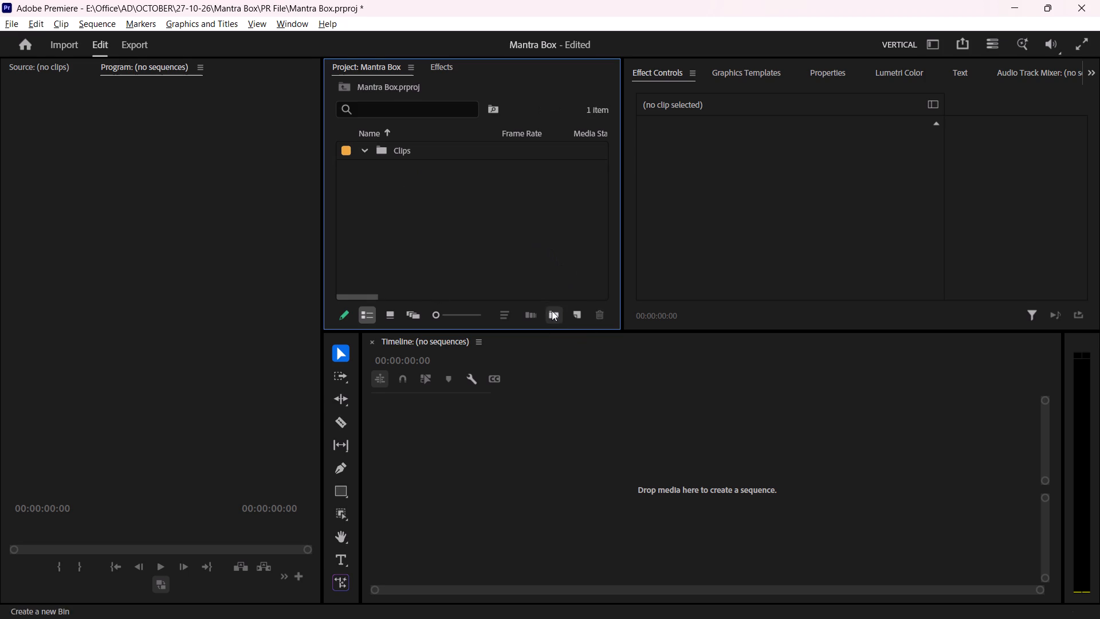
Create a second bin at the project's root level, beside Clips, keeping its default name.
{"action": "left_click", "coordinate": [557, 318]}
{"action": "left_click", "coordinate": [473, 264]}
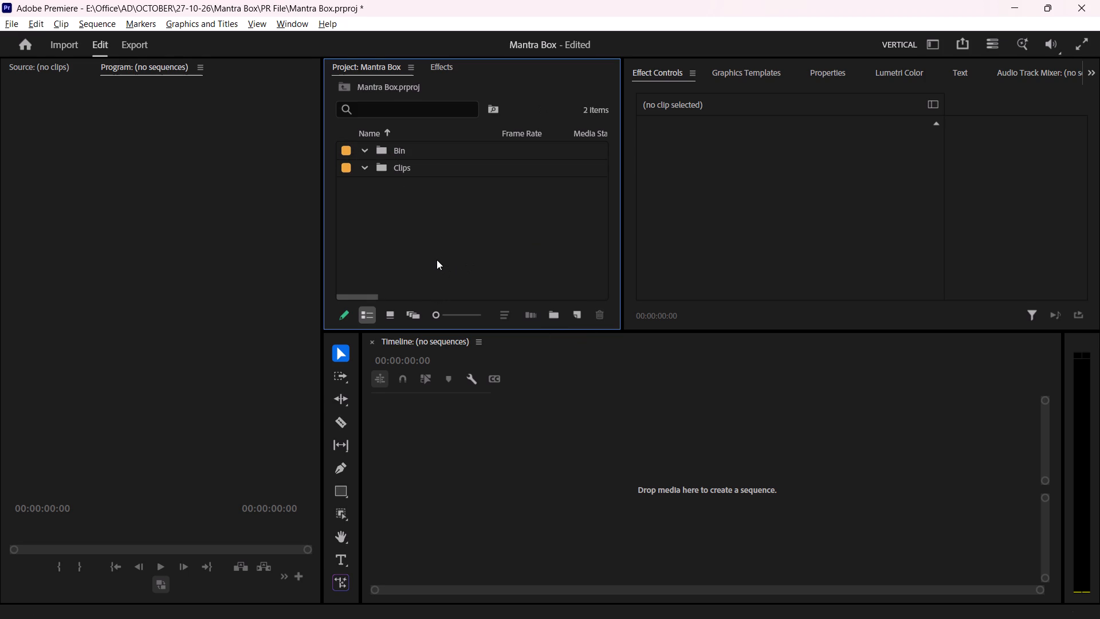
Import the six videos 1.mp4 to 6.mp4 from the Clips folder inside 27-10-26\Mantra Box.
{"action": "double_click", "coordinate": [437, 260]}
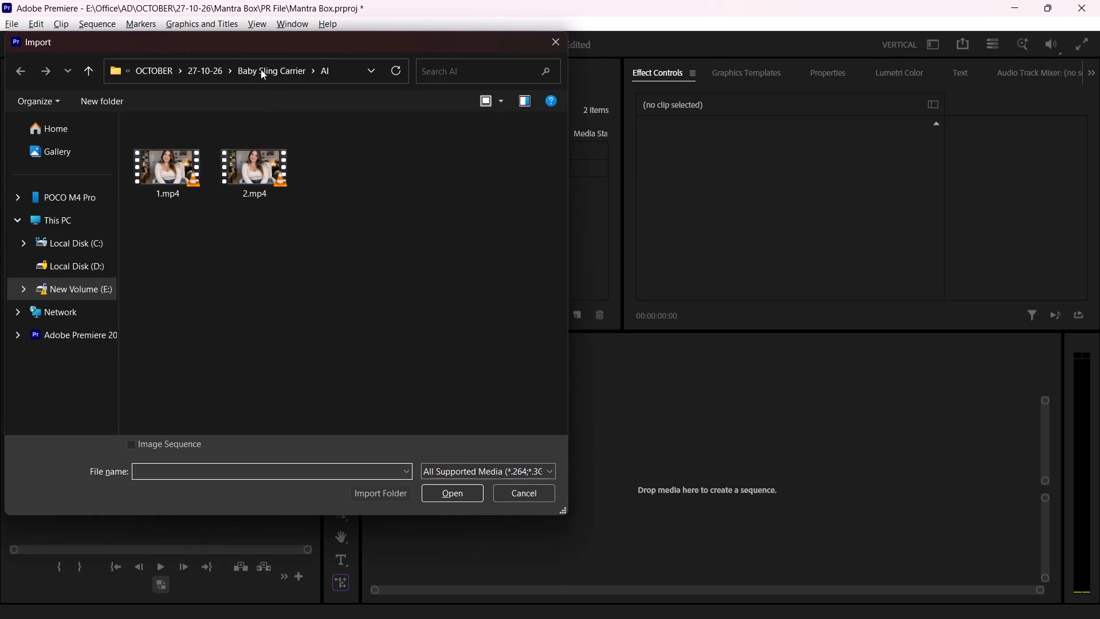
{"action": "left_click", "coordinate": [212, 73]}
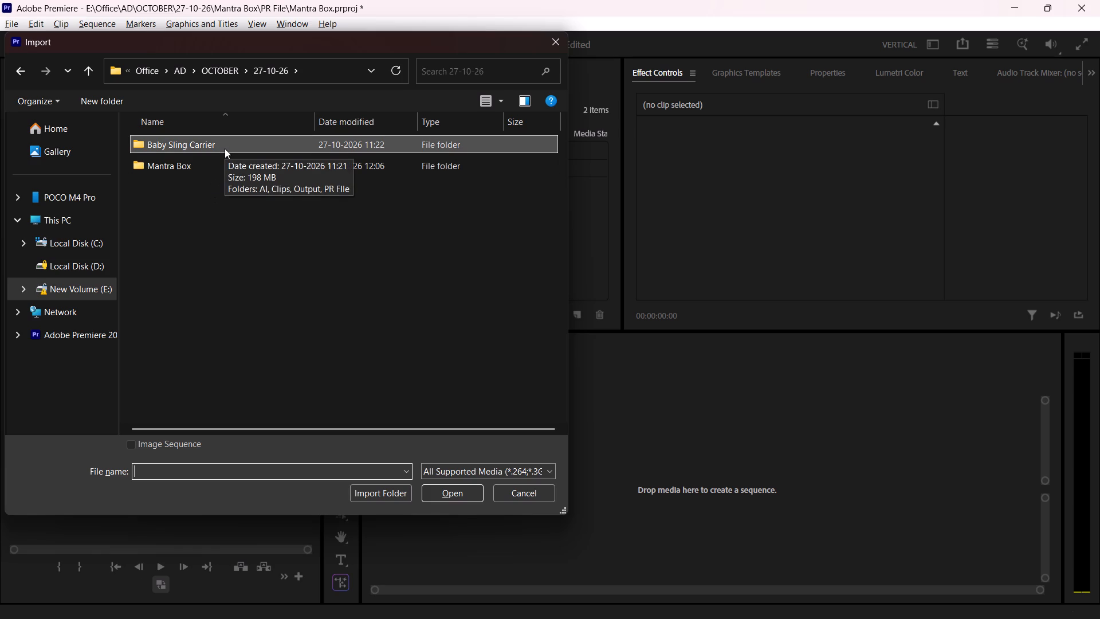
{"action": "left_click", "coordinate": [227, 222]}
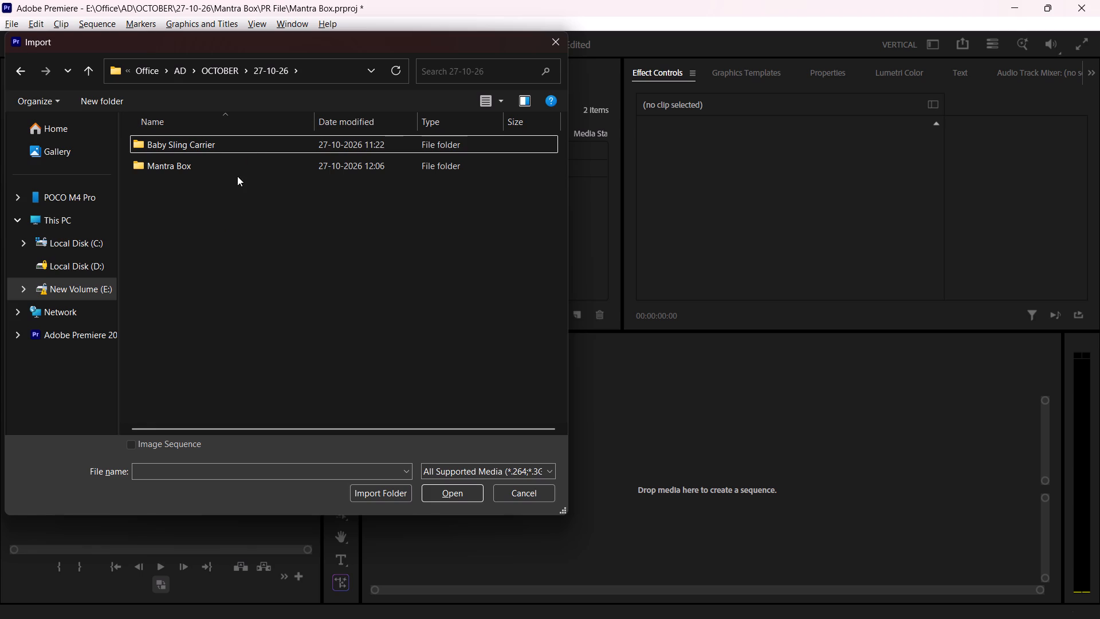
{"action": "left_click", "coordinate": [237, 207]}
{"action": "double_click", "coordinate": [155, 167]}
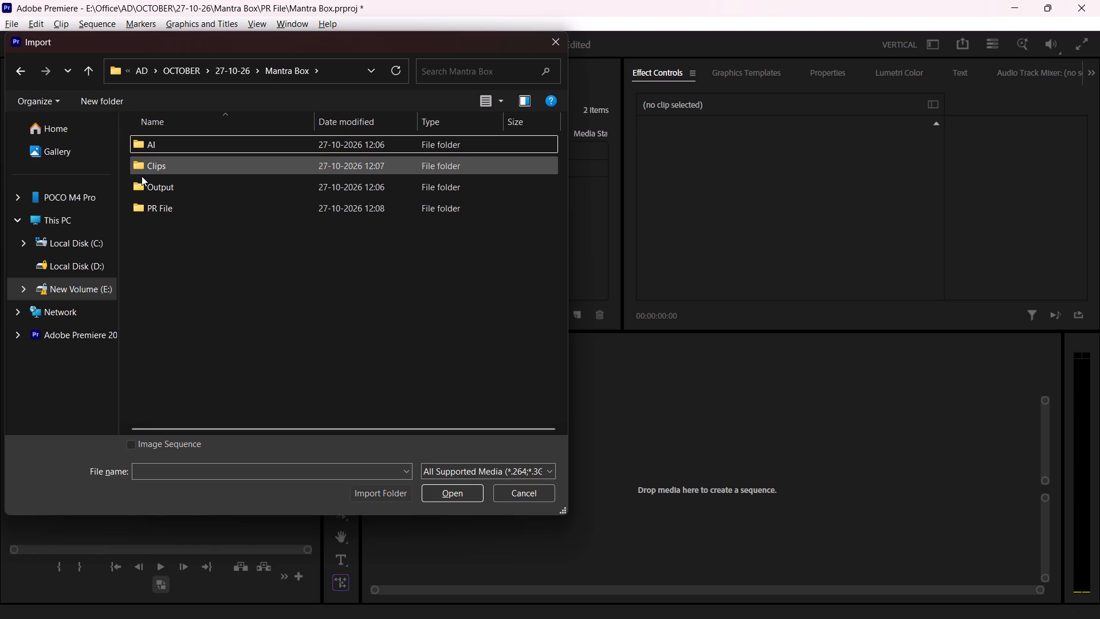
{"action": "double_click", "coordinate": [182, 169]}
{"action": "left_click_drag", "start_coordinate": [557, 277], "coordinate": [535, 283]}
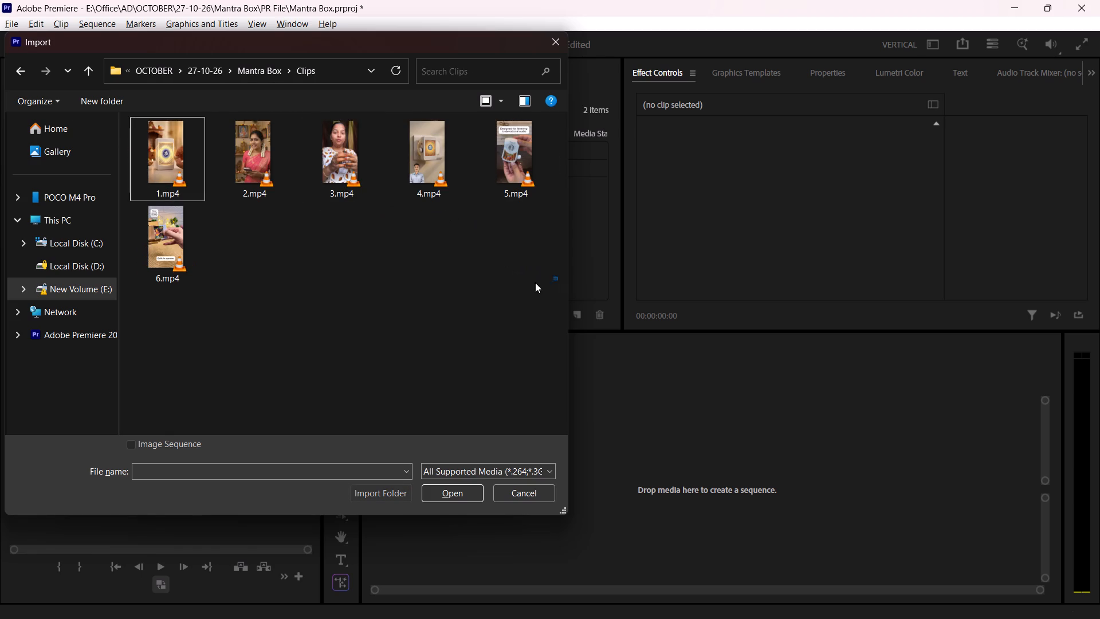
{"action": "left_click_drag", "start_coordinate": [535, 283], "coordinate": [119, 131]}
{"action": "left_click", "coordinate": [473, 493]}
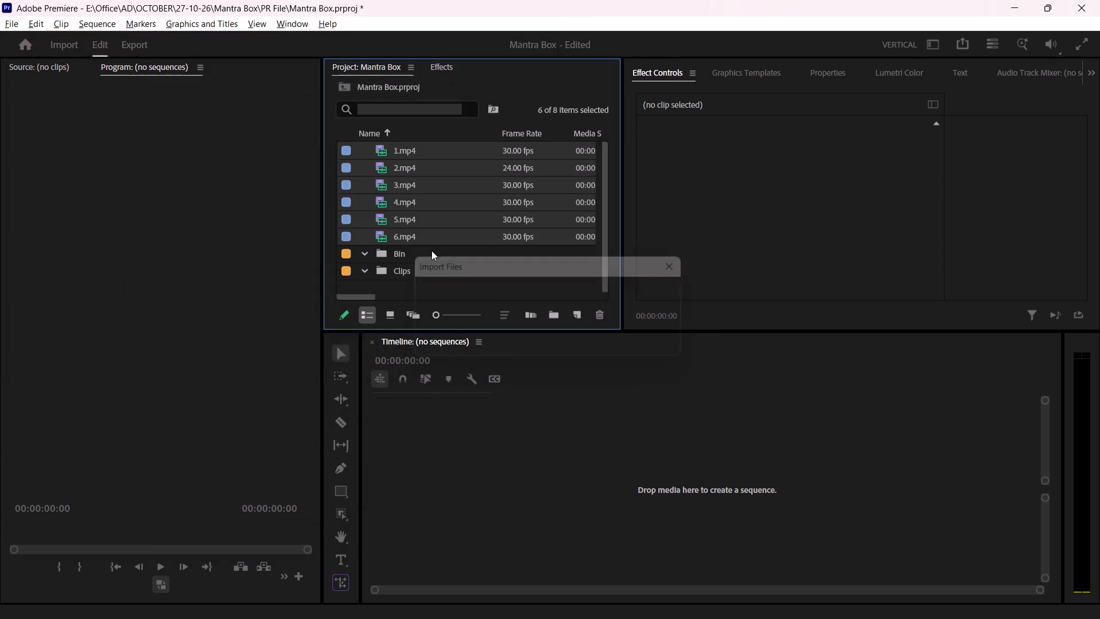
Move the six imported videos into the Clips bin.
{"action": "left_click_drag", "start_coordinate": [404, 240], "coordinate": [409, 275]}
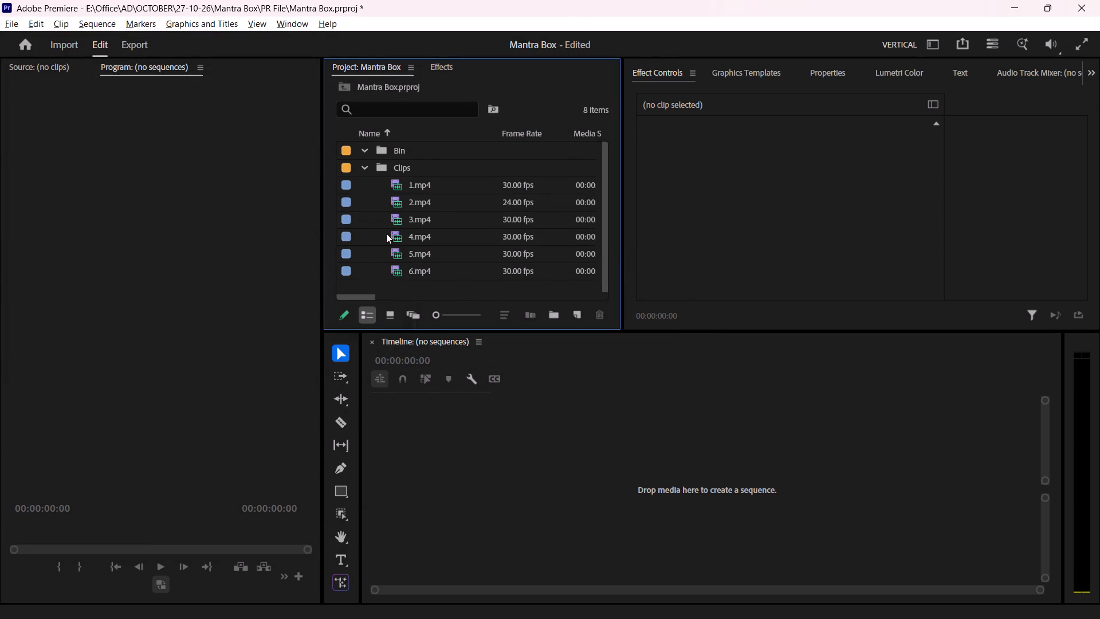
{"action": "left_click", "coordinate": [448, 295]}
Create a sequence from 1.mp4 by placing it in the empty timeline.
{"action": "left_click", "coordinate": [439, 192]}
{"action": "left_click_drag", "start_coordinate": [417, 186], "coordinate": [595, 323]}
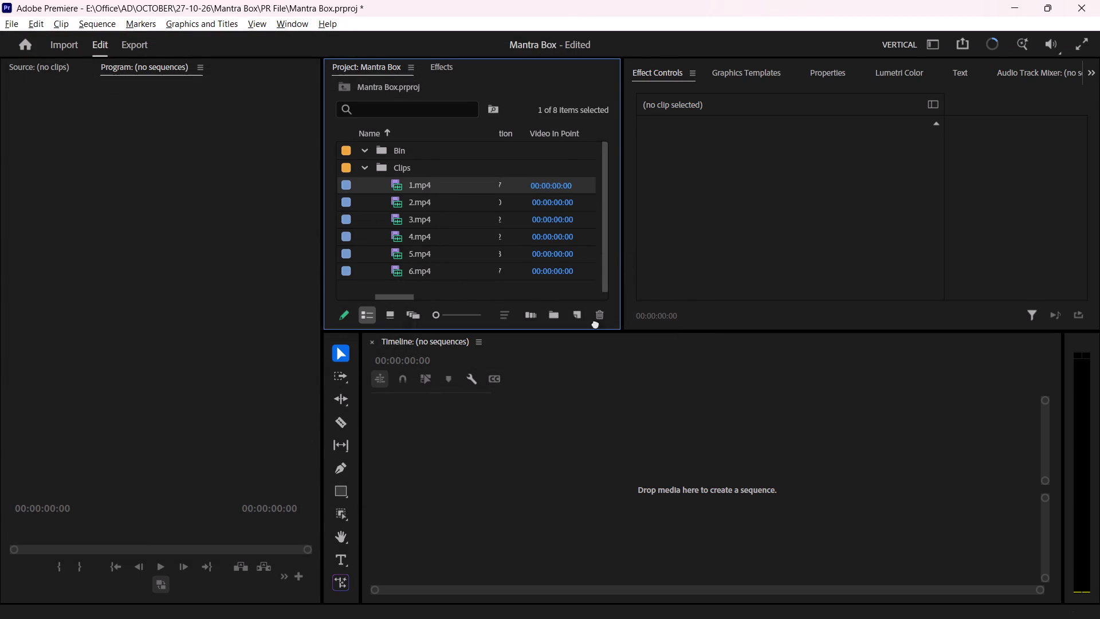
{"action": "left_click_drag", "start_coordinate": [595, 323], "coordinate": [498, 430]}
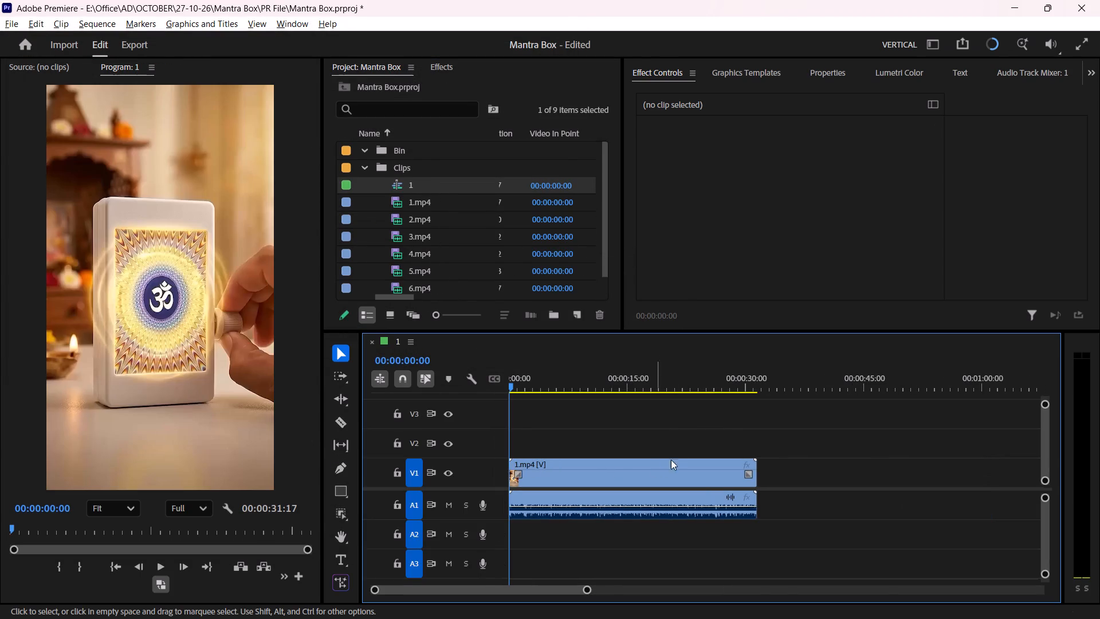
Duplicate the 1.mp4 clip with its audio twice along V1 and A1, leaving a short gap before each copy.
{"action": "scroll", "coordinate": [700, 432], "scroll_direction": "down", "scroll_amount": 4, "text": "alt"}
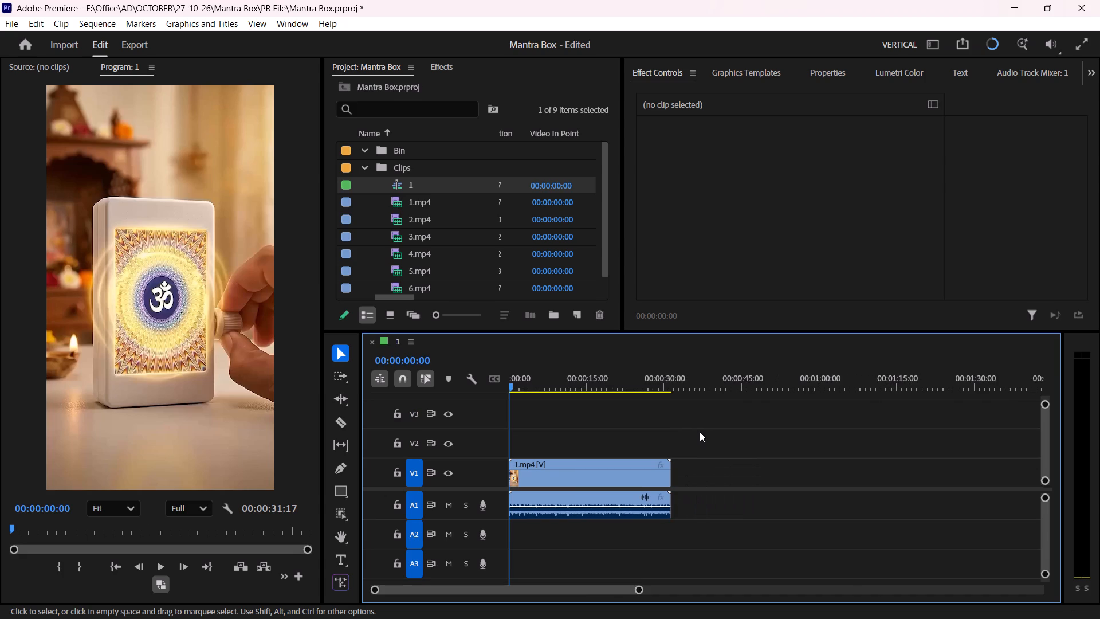
{"action": "left_click", "coordinate": [666, 384], "text": "shift"}
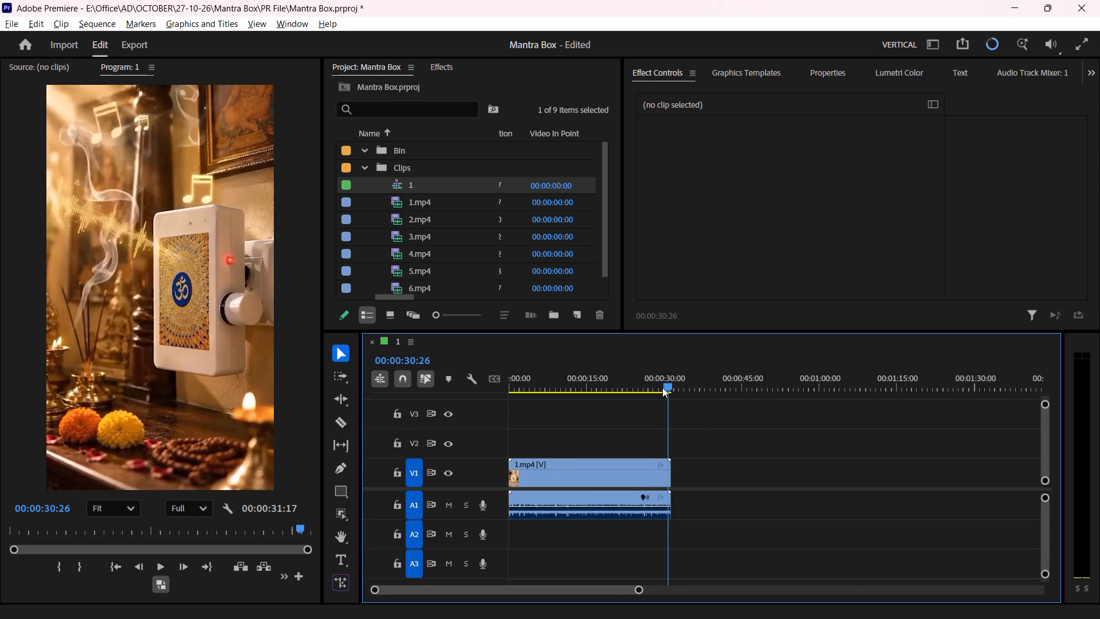
{"action": "left_click", "coordinate": [663, 387]}
{"action": "scroll", "coordinate": [640, 424], "scroll_direction": "down", "scroll_amount": 5, "text": "alt"}
{"action": "scroll", "coordinate": [601, 455], "scroll_direction": "down", "scroll_amount": 3, "text": "alt"}
{"action": "left_click", "coordinate": [533, 477]}
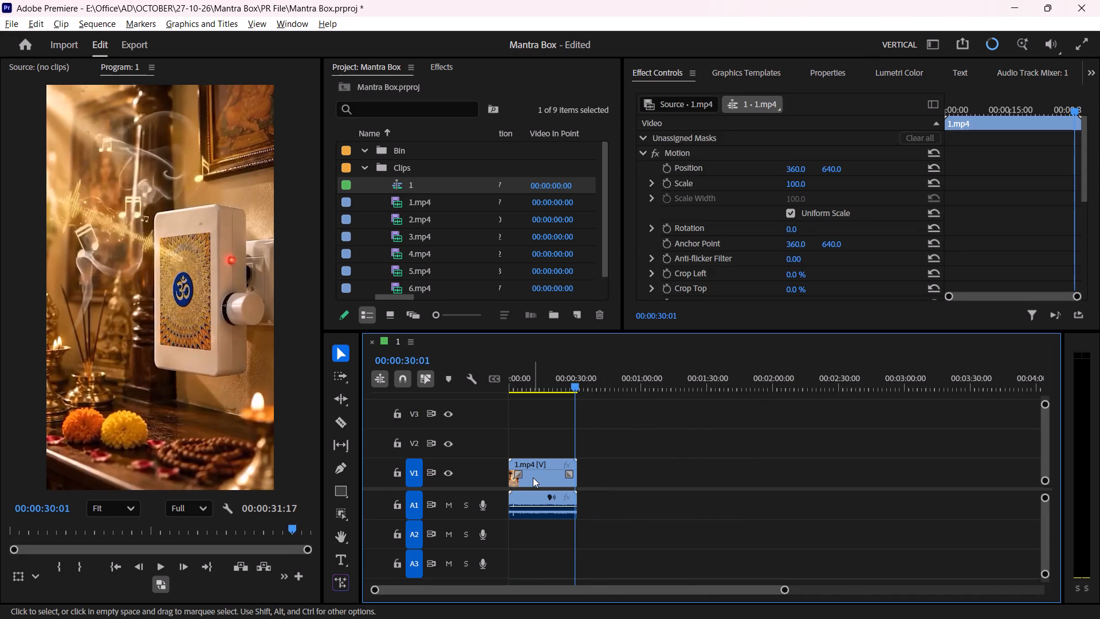
{"action": "left_click_drag", "start_coordinate": [534, 473], "coordinate": [616, 477]}
{"action": "left_click", "coordinate": [634, 414]}
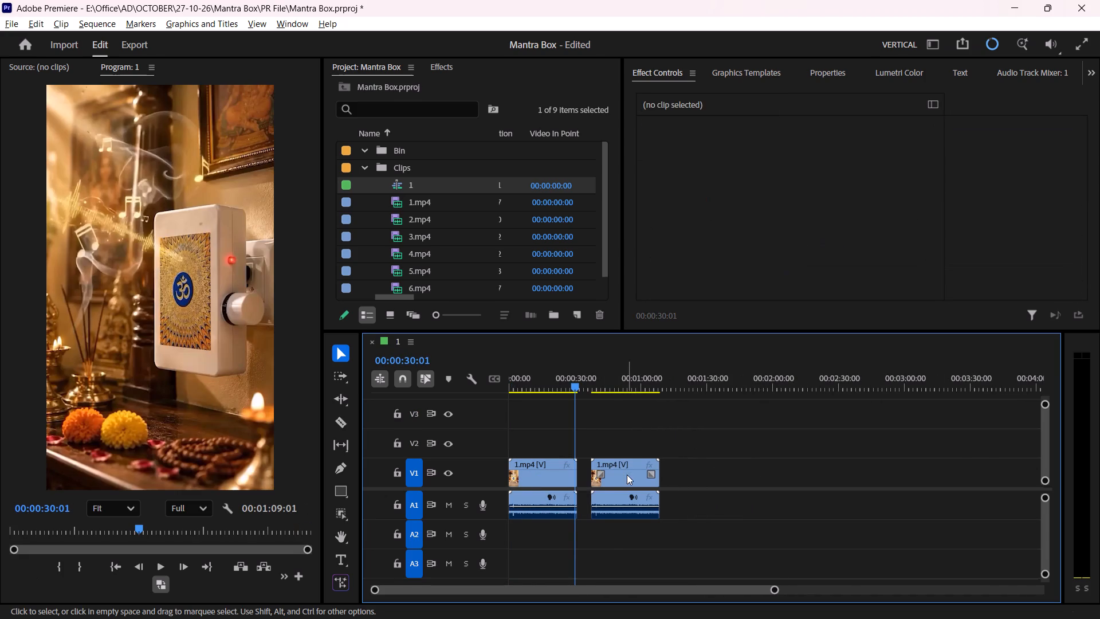
{"action": "left_click", "coordinate": [627, 475]}
{"action": "left_click_drag", "start_coordinate": [620, 473], "coordinate": [703, 476], "text": "alt"}
{"action": "left_click", "coordinate": [719, 423]}
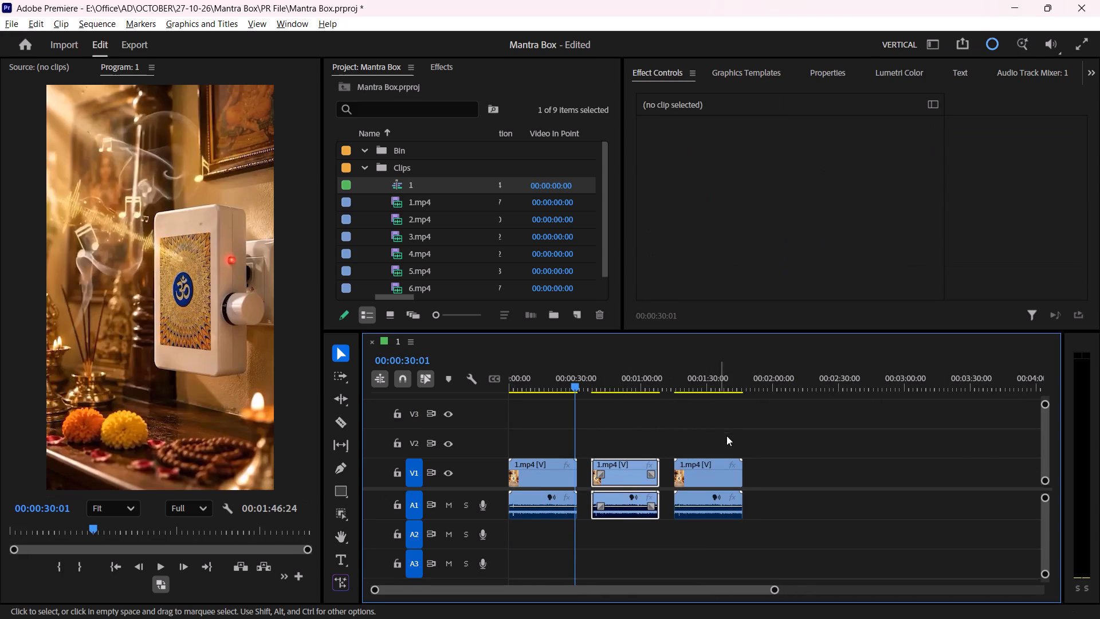
Add two more copies of 1.mp4 after the third clip on V1 and A1, keeping similar short gaps between them.
{"action": "left_click", "coordinate": [716, 480]}
{"action": "left_click_drag", "start_coordinate": [704, 476], "coordinate": [787, 484], "text": "alt"}
{"action": "left_click", "coordinate": [787, 424]}
{"action": "left_click", "coordinate": [798, 476]}
{"action": "left_click_drag", "start_coordinate": [782, 477], "coordinate": [867, 472], "text": "alt"}
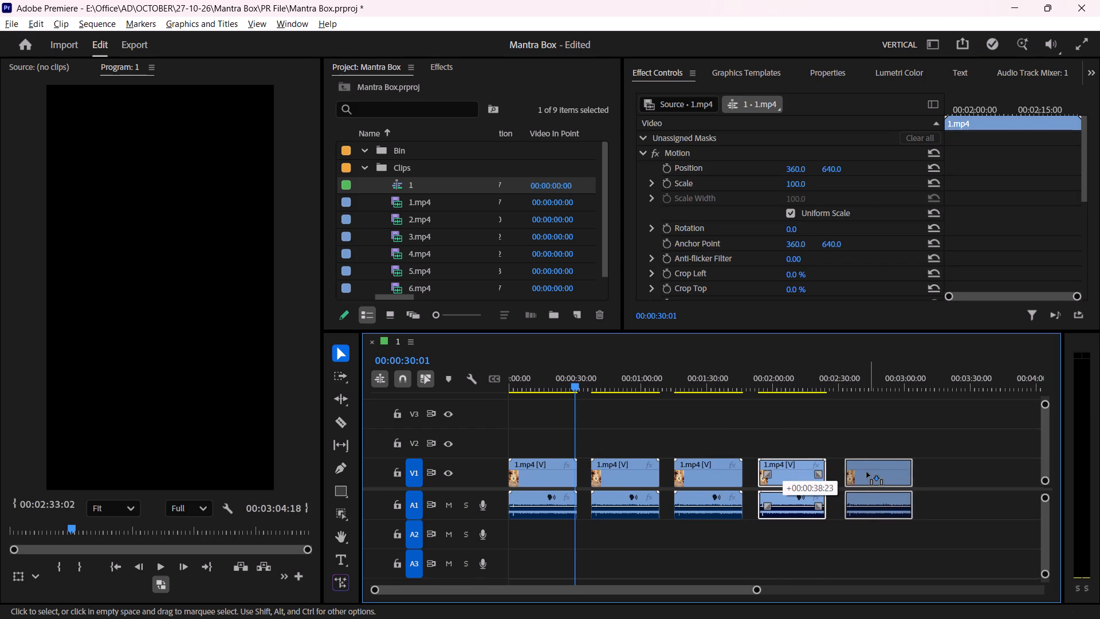
{"action": "left_click_drag", "start_coordinate": [867, 472], "coordinate": [866, 472], "text": "alt"}
{"action": "left_click", "coordinate": [867, 422]}
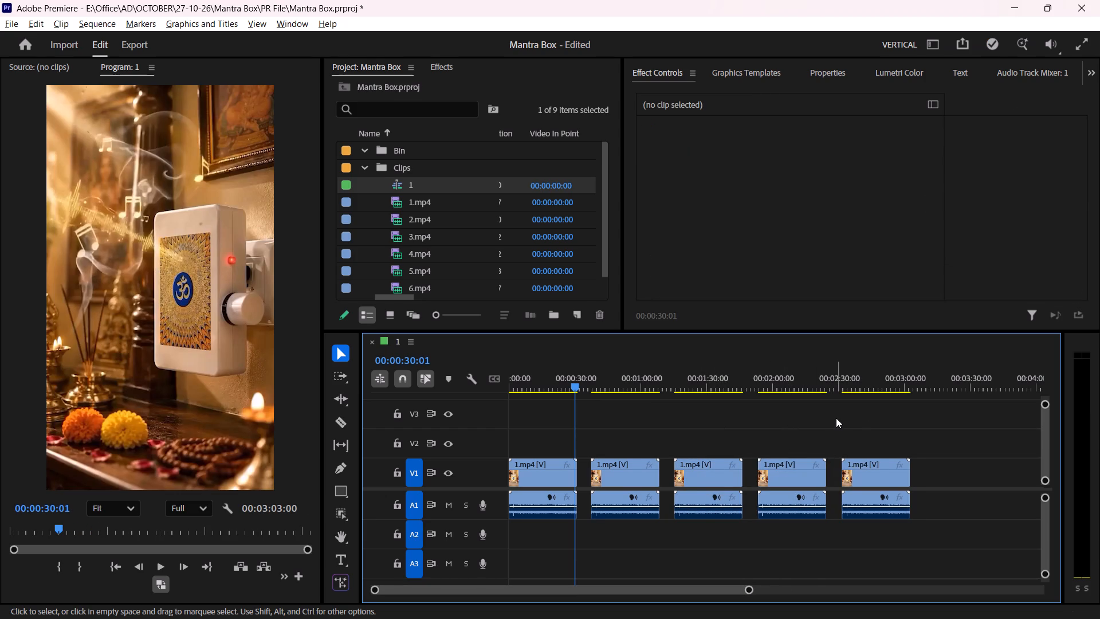
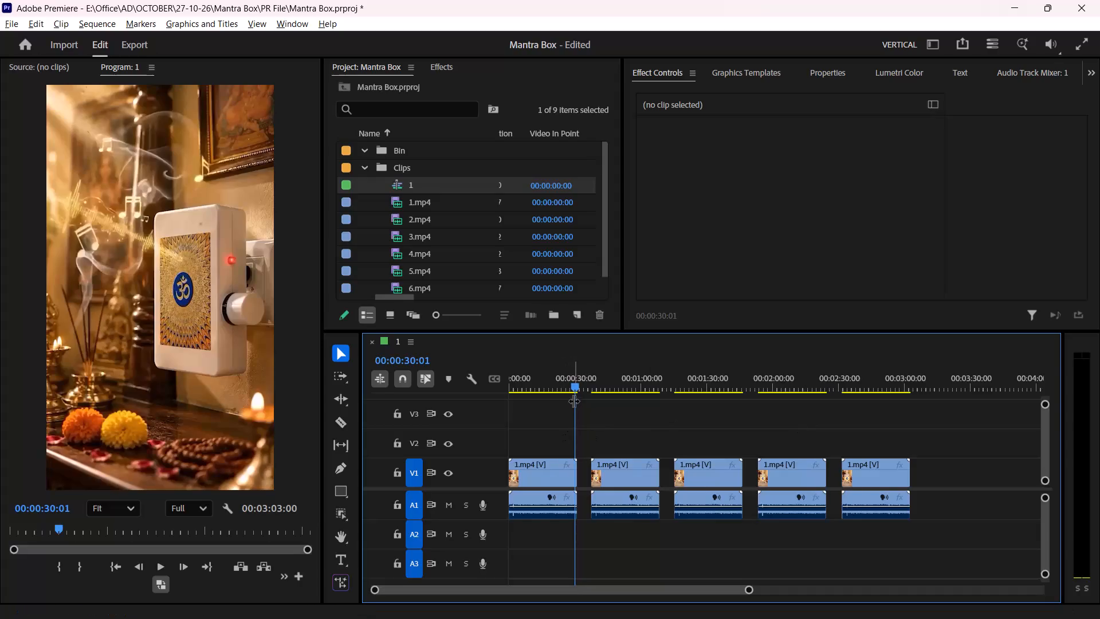
Reduce the V1 track height and zoom the timeline in on the first three 1.mp4 clips.
{"action": "left_click", "coordinate": [572, 386]}
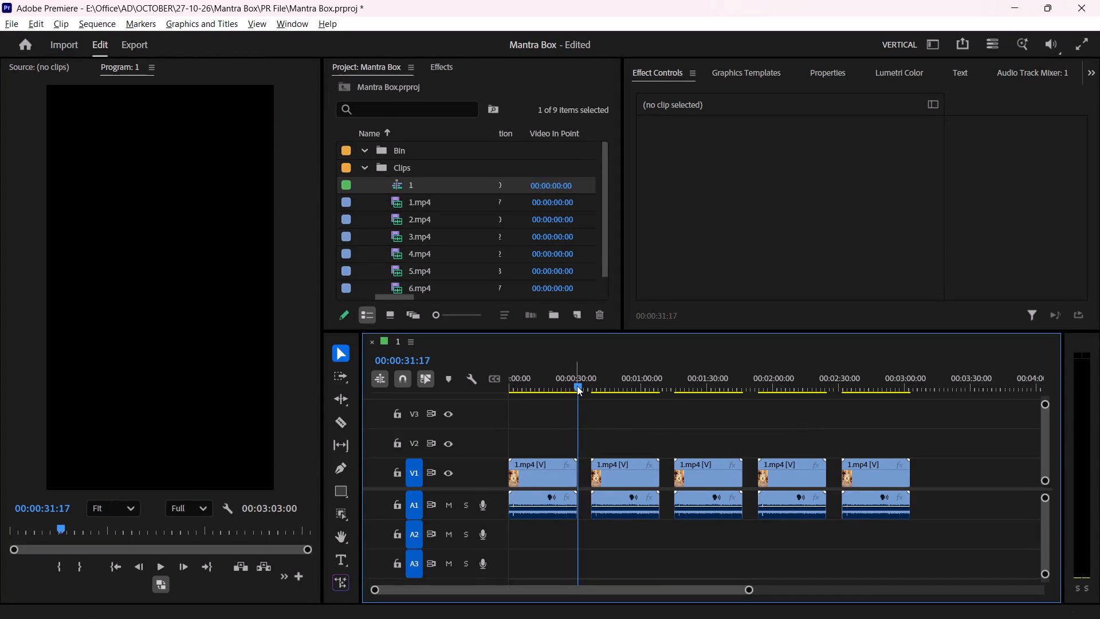
{"action": "left_click_drag", "start_coordinate": [575, 386], "coordinate": [509, 399]}
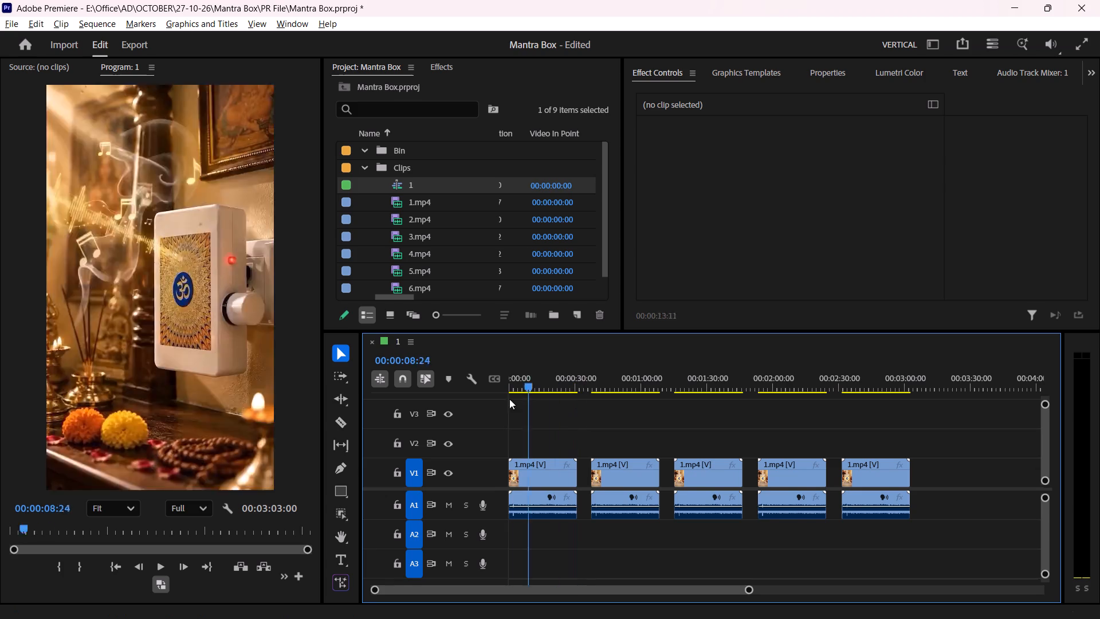
{"action": "left_click_drag", "start_coordinate": [509, 399], "coordinate": [463, 409]}
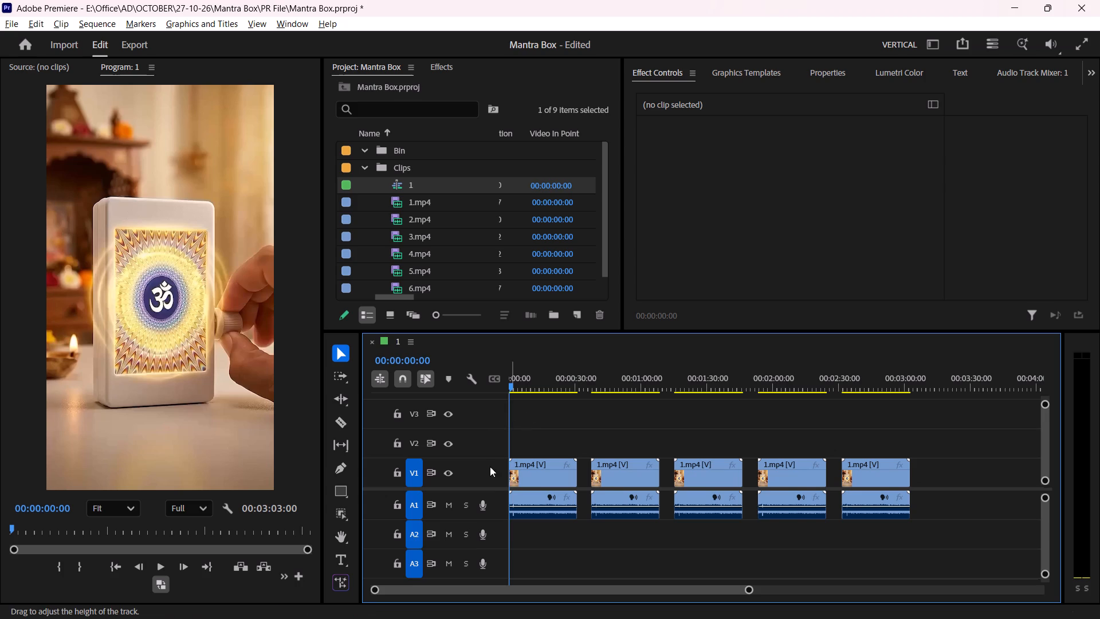
{"action": "scroll", "coordinate": [485, 485], "scroll_direction": "down", "scroll_amount": 2, "text": "alt"}
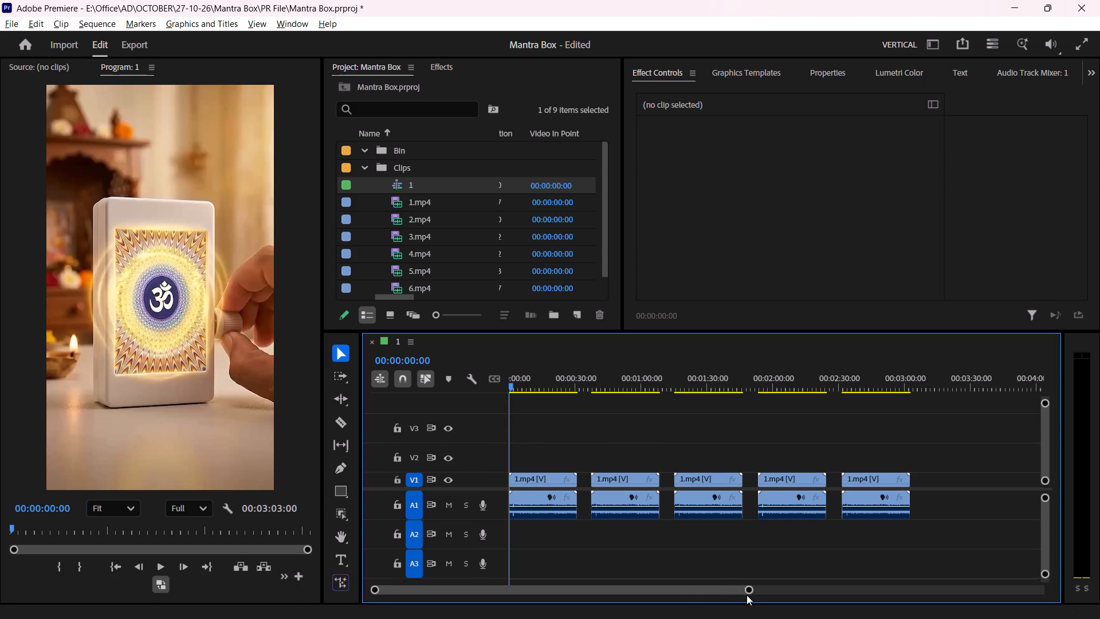
{"action": "left_click_drag", "start_coordinate": [748, 594], "coordinate": [270, 618]}
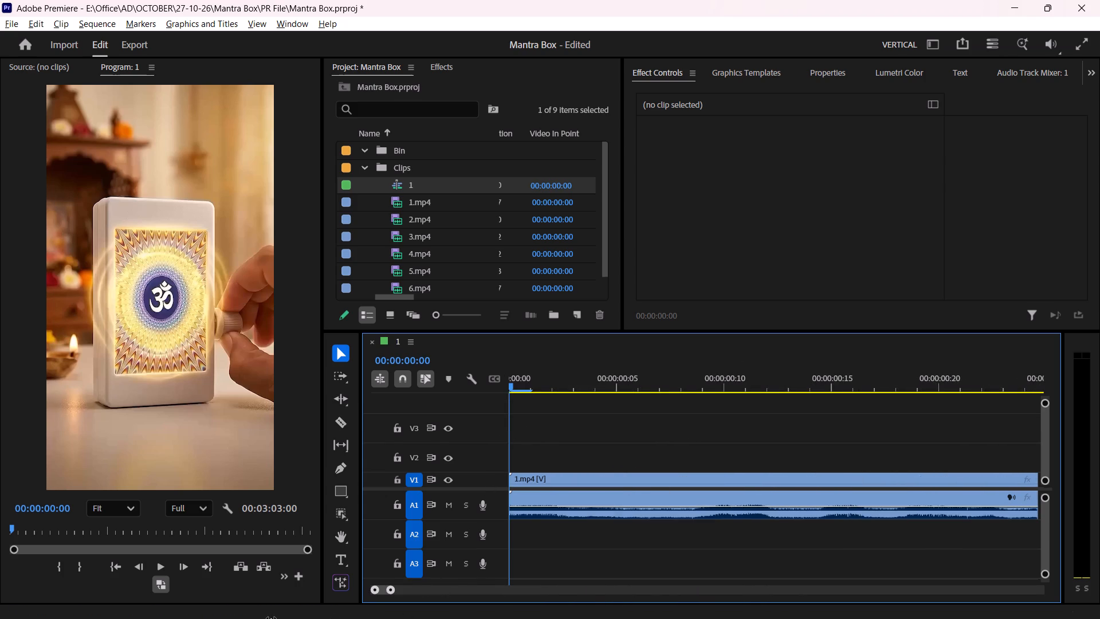
{"action": "left_click_drag", "start_coordinate": [270, 618], "coordinate": [721, 594]}
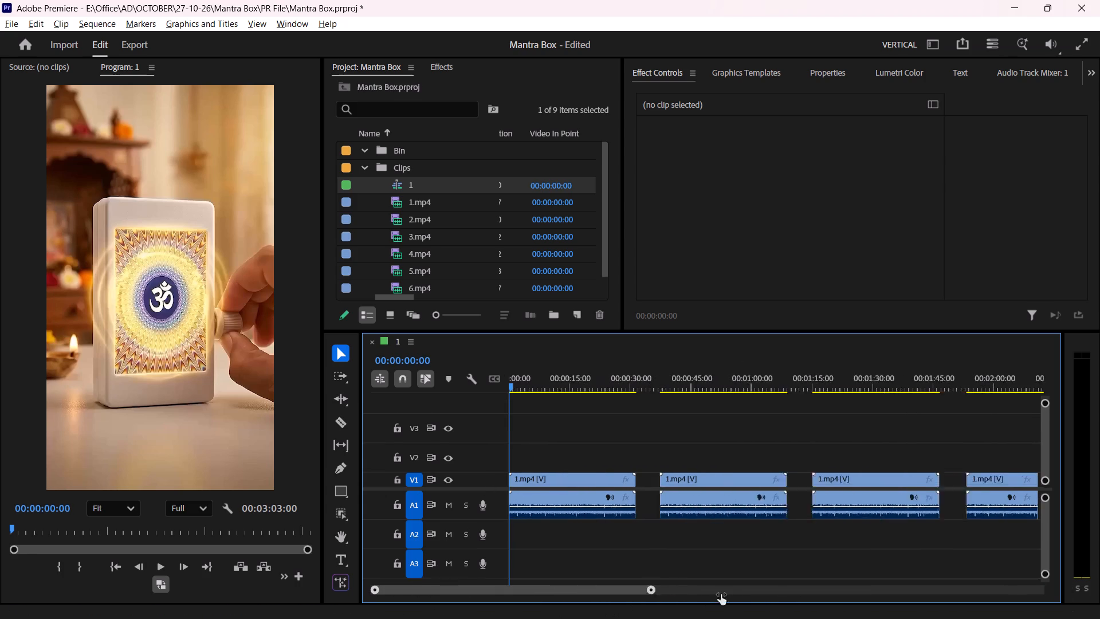
{"action": "left_click_drag", "start_coordinate": [721, 594], "coordinate": [735, 588]}
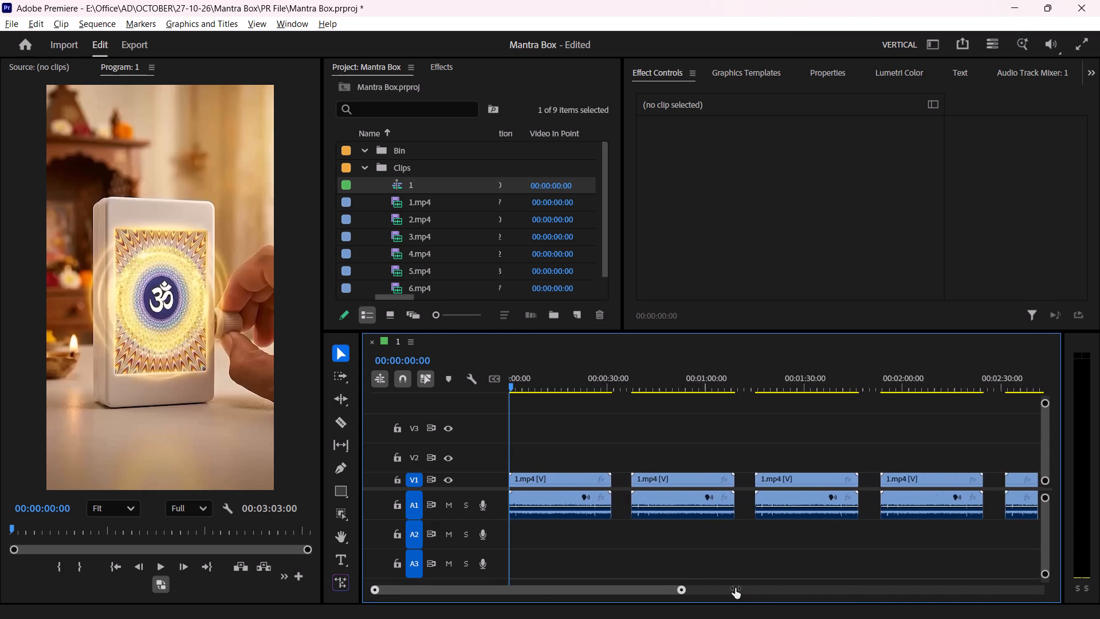
{"action": "left_click_drag", "start_coordinate": [735, 588], "coordinate": [678, 596]}
{"action": "left_click_drag", "start_coordinate": [511, 387], "coordinate": [465, 387], "text": "shift"}
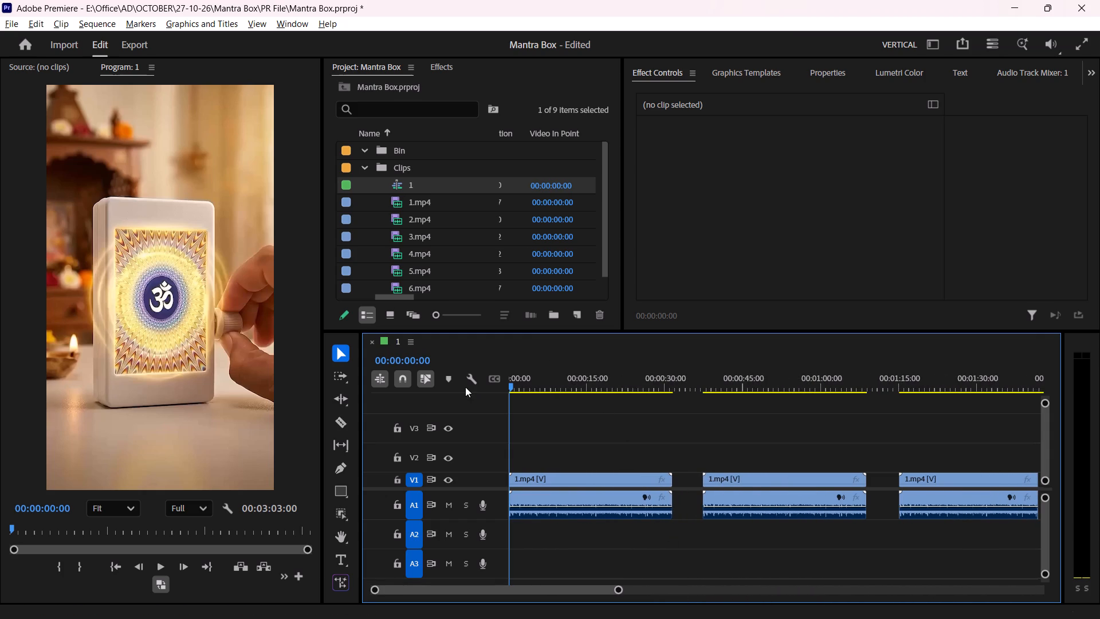
{"action": "left_click_drag", "start_coordinate": [465, 387], "coordinate": [464, 388], "text": "shift"}
Reduce the heights of video tracks V2 and V3 in the timeline.
{"action": "left_click", "coordinate": [366, 166]}
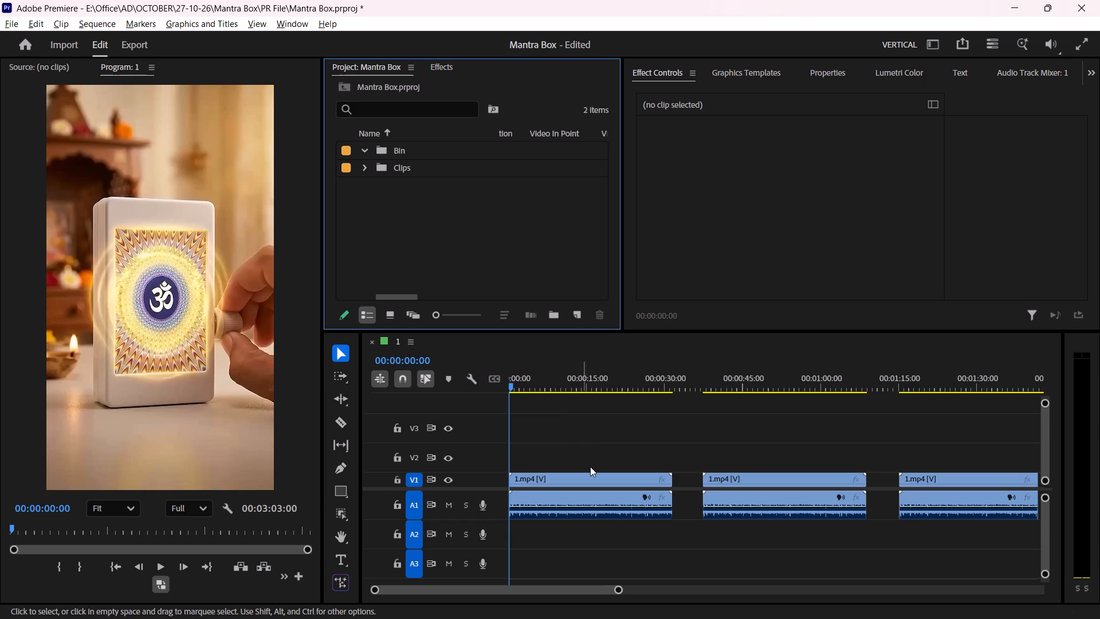
{"action": "left_click", "coordinate": [677, 382], "text": "shift"}
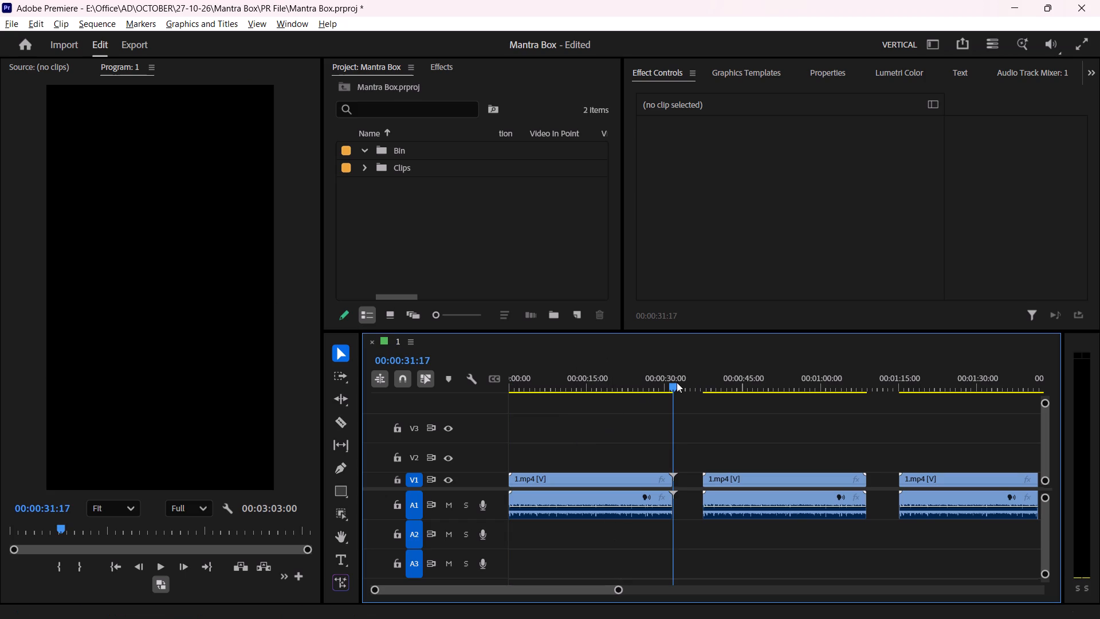
{"action": "left_click_drag", "start_coordinate": [604, 386], "coordinate": [448, 412]}
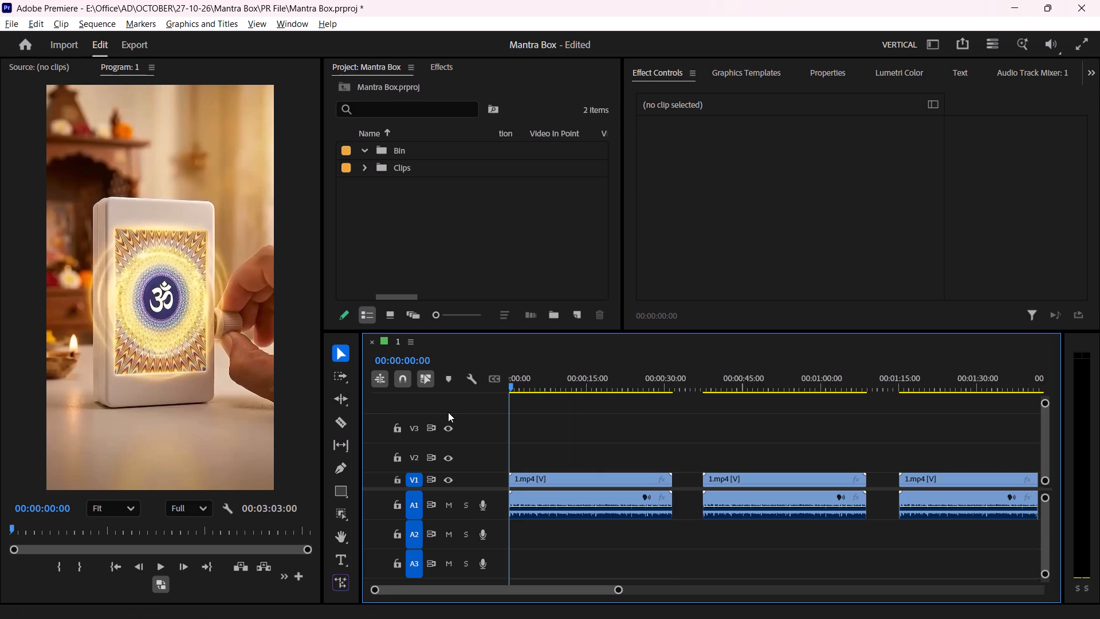
{"action": "left_click", "coordinate": [547, 419]}
{"action": "scroll", "coordinate": [486, 456], "scroll_direction": "down", "scroll_amount": 1, "text": "alt"}
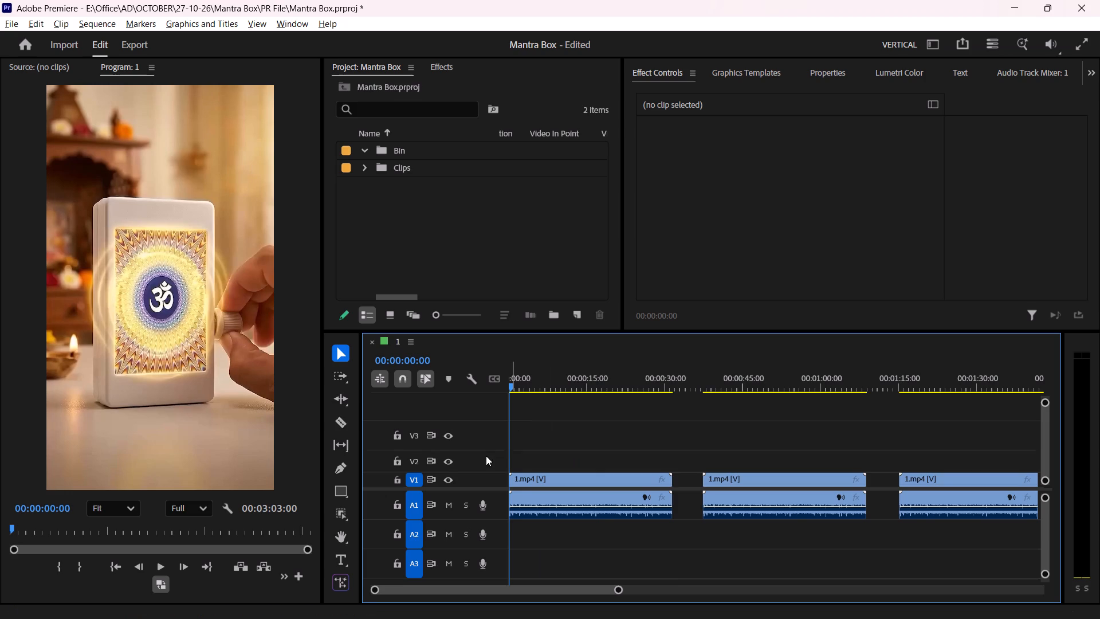
{"action": "scroll", "coordinate": [486, 456], "scroll_direction": "down", "scroll_amount": 2, "text": "alt"}
{"action": "left_click", "coordinate": [551, 441]}
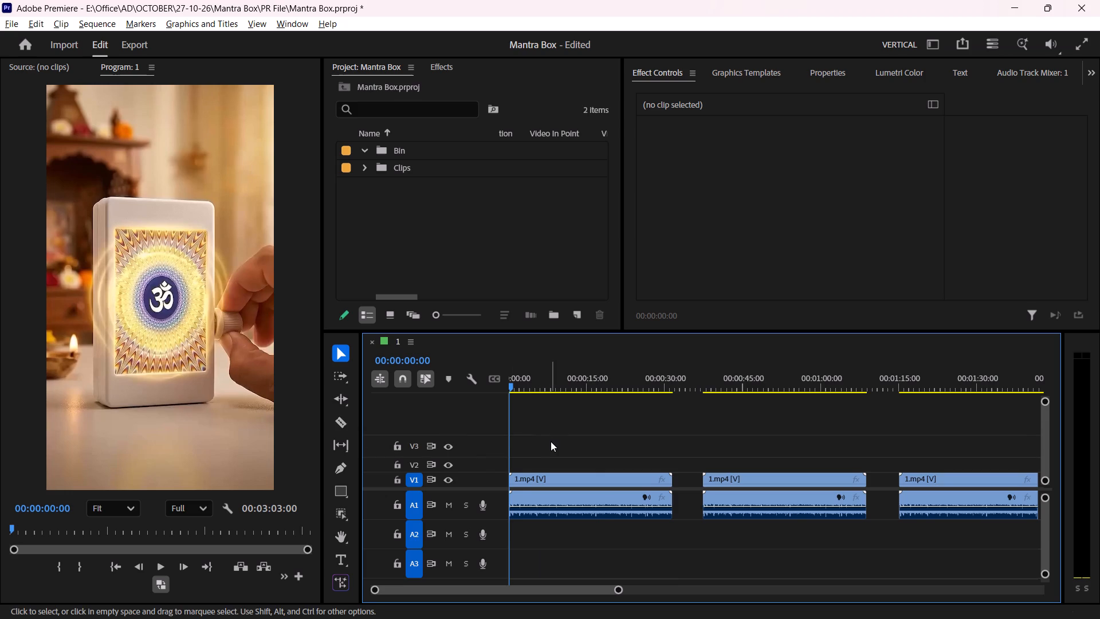
Mark an In point at 00:00:00:00 and an Out point at 00:00:31:17 around the first 1.mp4 clip.
{"action": "left_click_drag", "start_coordinate": [667, 387], "coordinate": [498, 395], "text": "shift"}
{"action": "key", "text": "space"}
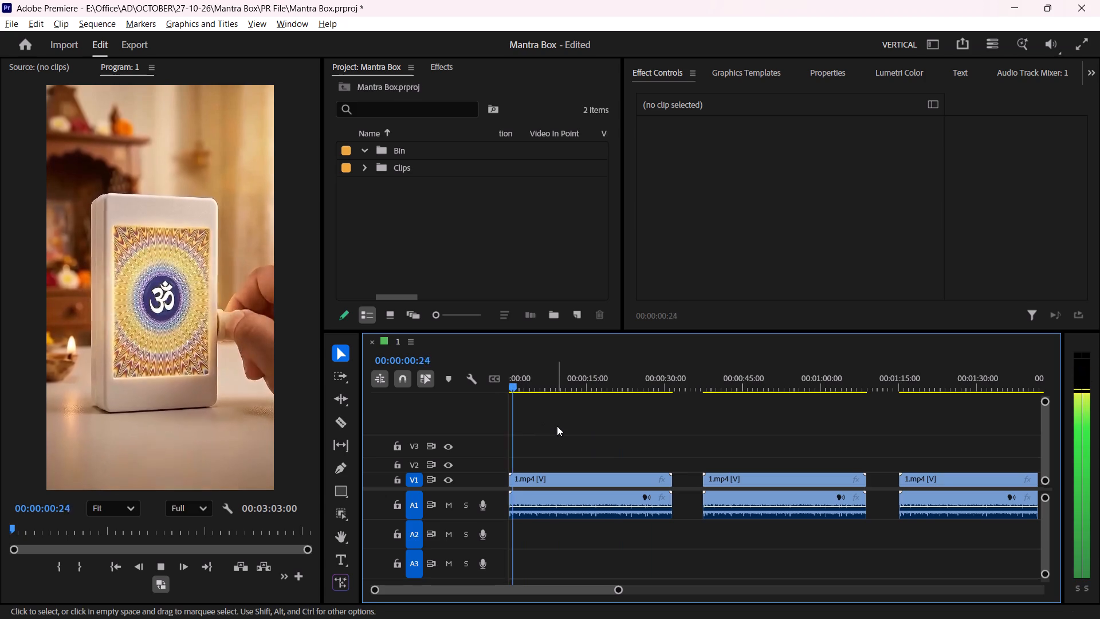
{"action": "key", "text": "space"}
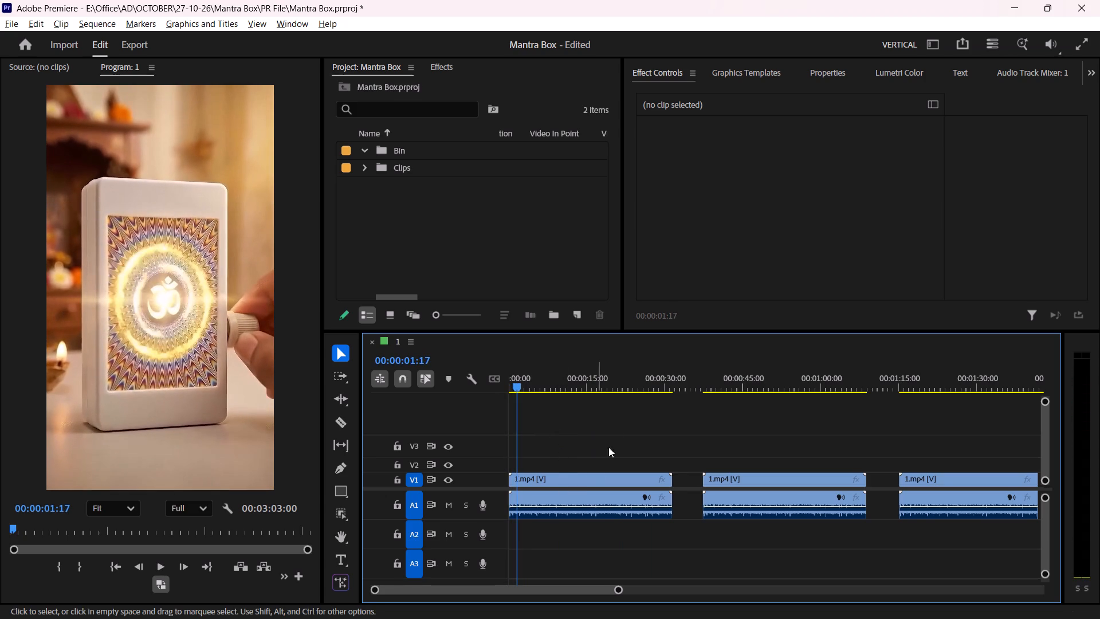
{"action": "left_click", "coordinate": [669, 378], "text": "shift"}
{"action": "key", "text": "o"}
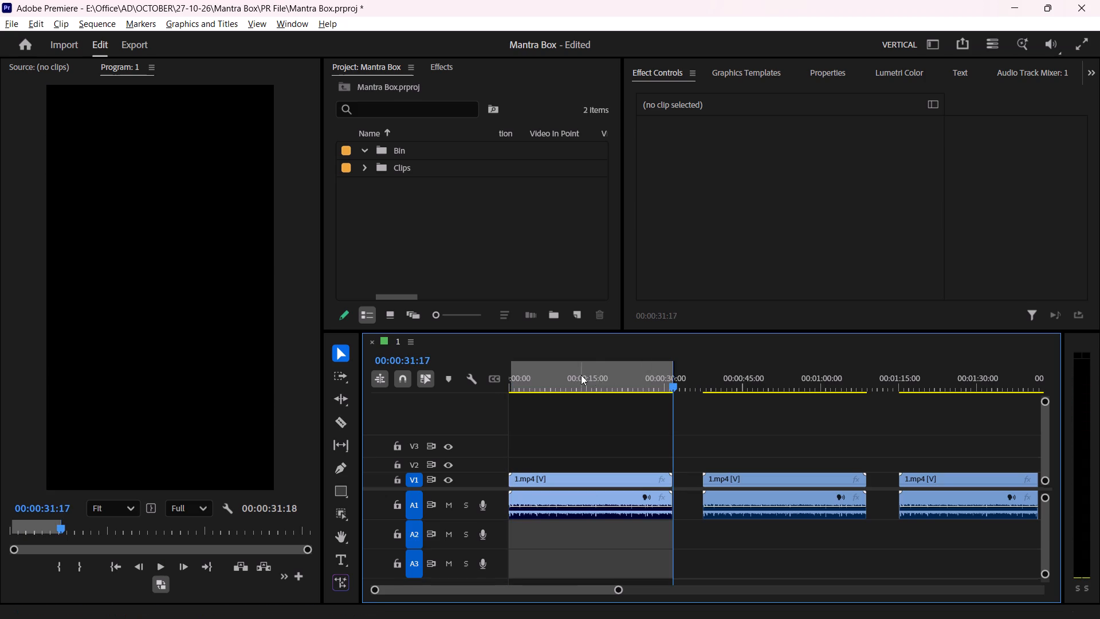
{"action": "left_click_drag", "start_coordinate": [581, 375], "coordinate": [489, 387]}
{"action": "key", "text": "i"}
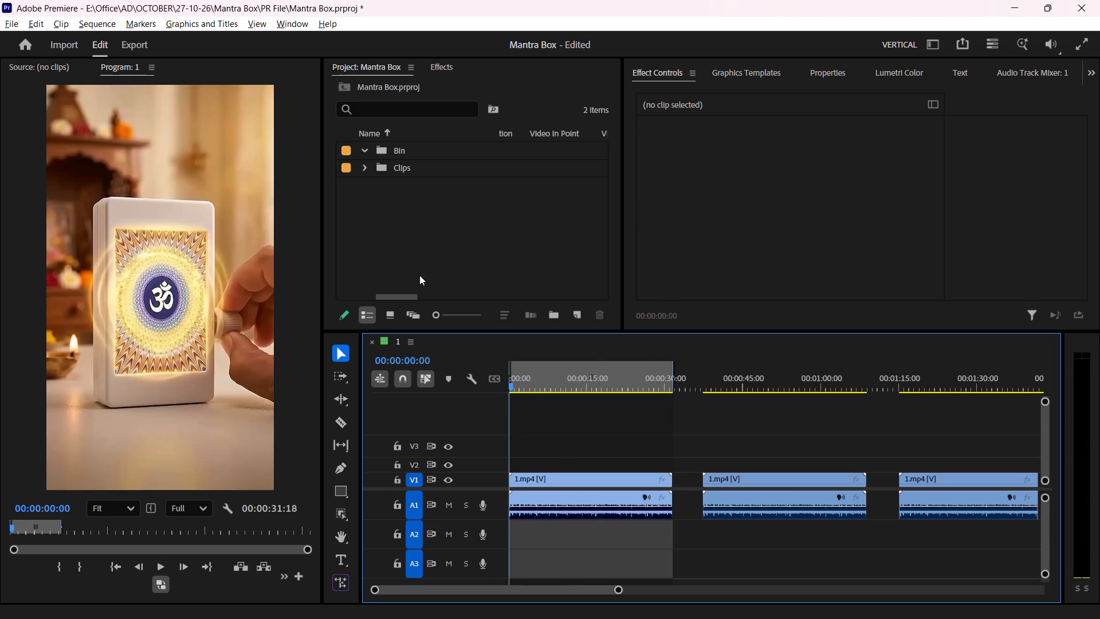
Preview source clips 2.mp4, 3.mp4 and 5.mp4 from the Clips bin.
{"action": "left_click", "coordinate": [419, 263]}
{"action": "left_click", "coordinate": [365, 164]}
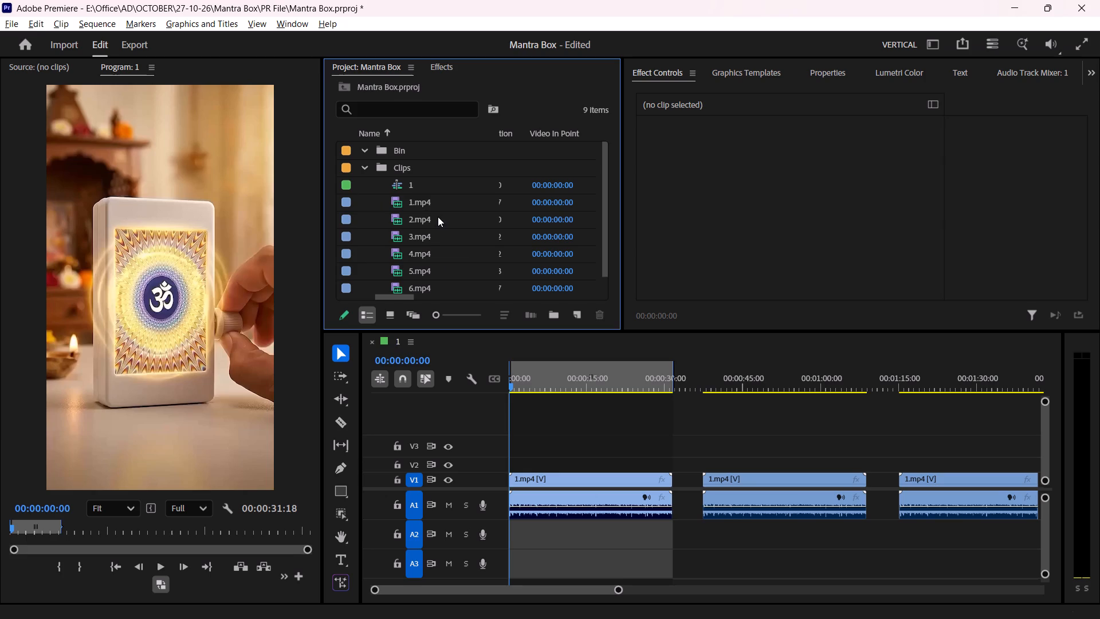
{"action": "double_click", "coordinate": [438, 217]}
{"action": "key", "text": "space"}
{"action": "double_click", "coordinate": [437, 238]}
{"action": "key", "text": "space"}
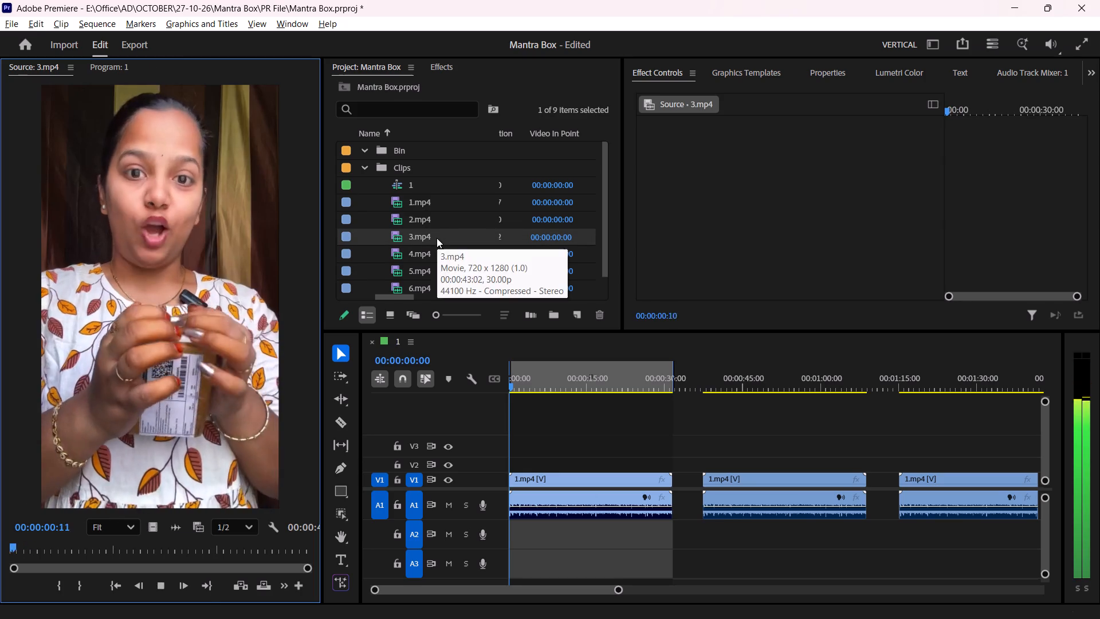
{"action": "double_click", "coordinate": [436, 262]}
{"action": "key", "text": "space"}
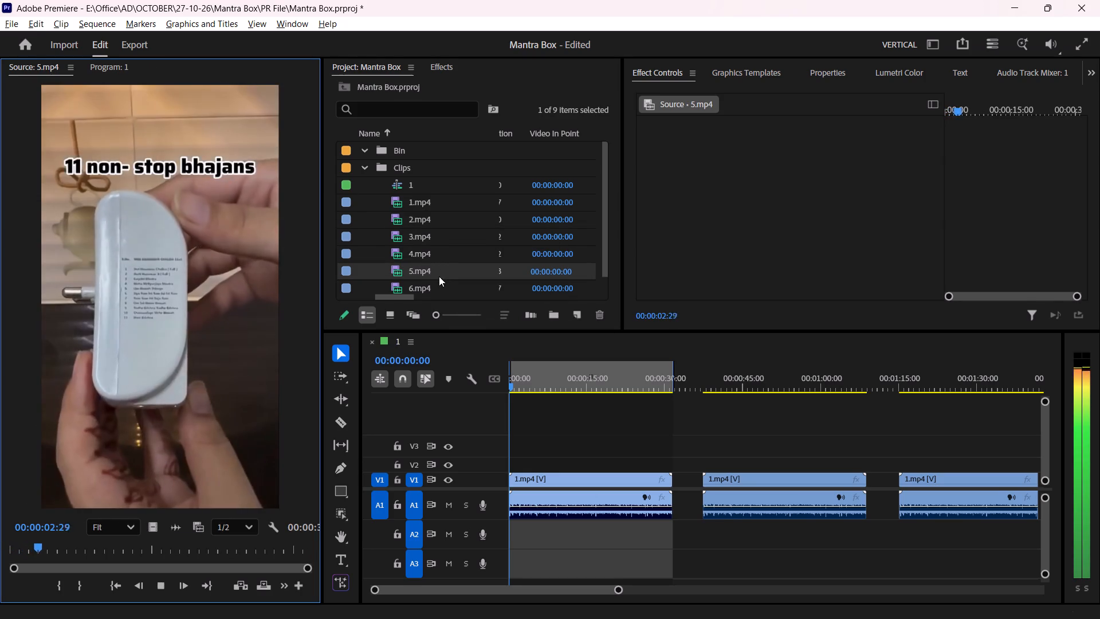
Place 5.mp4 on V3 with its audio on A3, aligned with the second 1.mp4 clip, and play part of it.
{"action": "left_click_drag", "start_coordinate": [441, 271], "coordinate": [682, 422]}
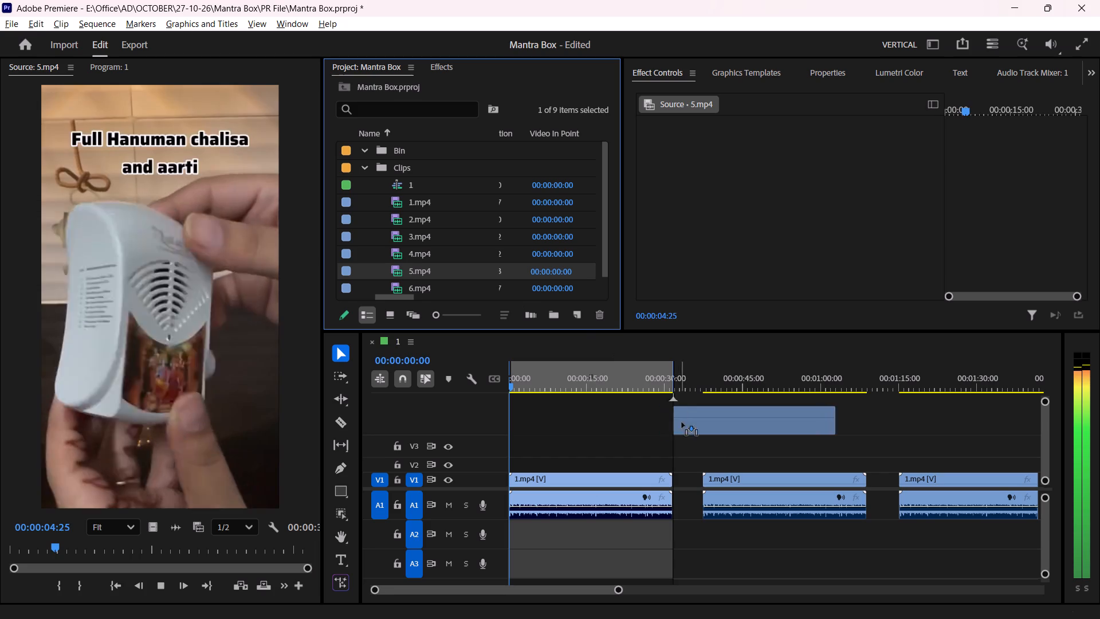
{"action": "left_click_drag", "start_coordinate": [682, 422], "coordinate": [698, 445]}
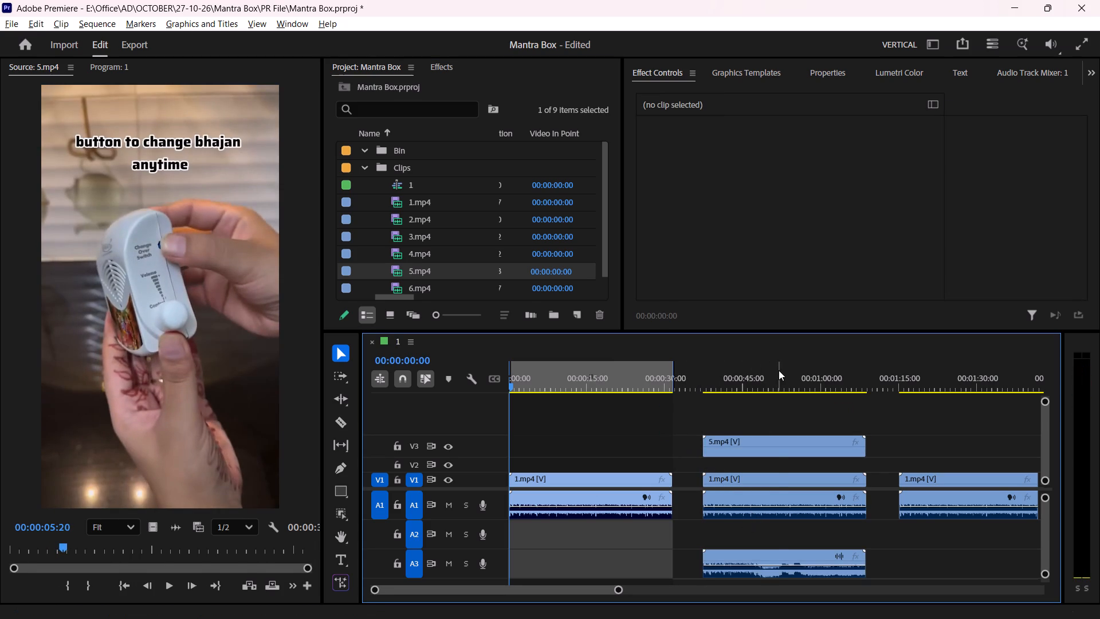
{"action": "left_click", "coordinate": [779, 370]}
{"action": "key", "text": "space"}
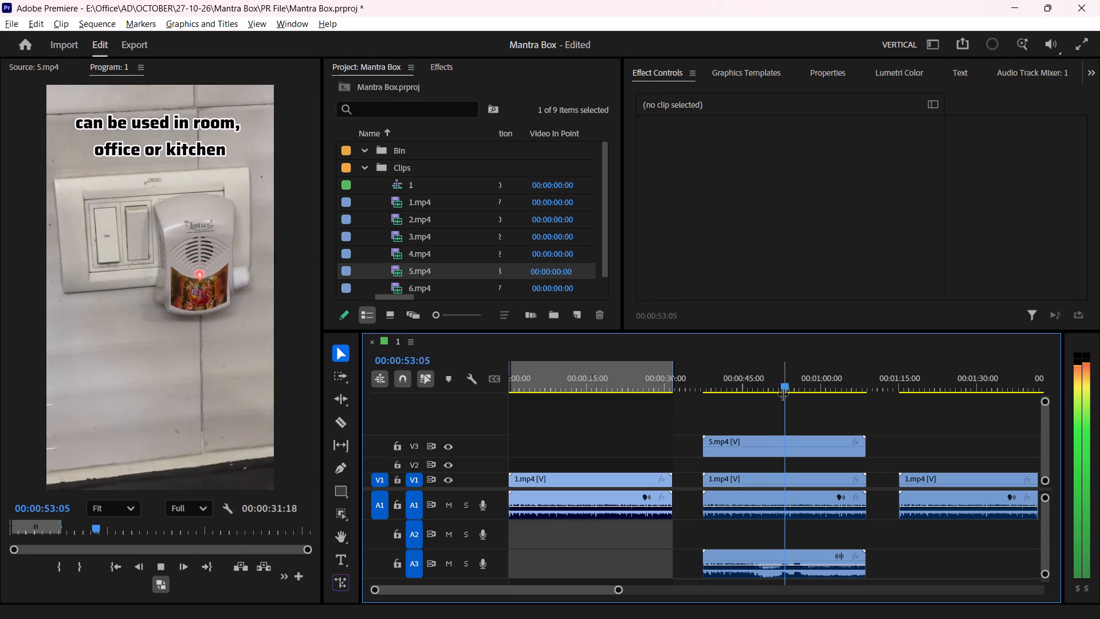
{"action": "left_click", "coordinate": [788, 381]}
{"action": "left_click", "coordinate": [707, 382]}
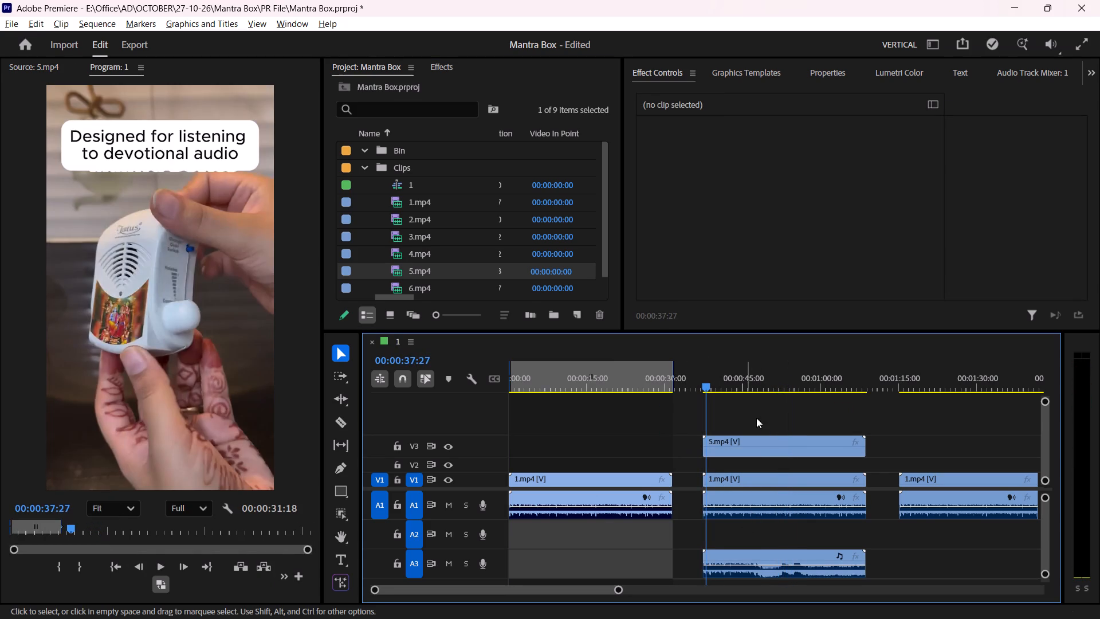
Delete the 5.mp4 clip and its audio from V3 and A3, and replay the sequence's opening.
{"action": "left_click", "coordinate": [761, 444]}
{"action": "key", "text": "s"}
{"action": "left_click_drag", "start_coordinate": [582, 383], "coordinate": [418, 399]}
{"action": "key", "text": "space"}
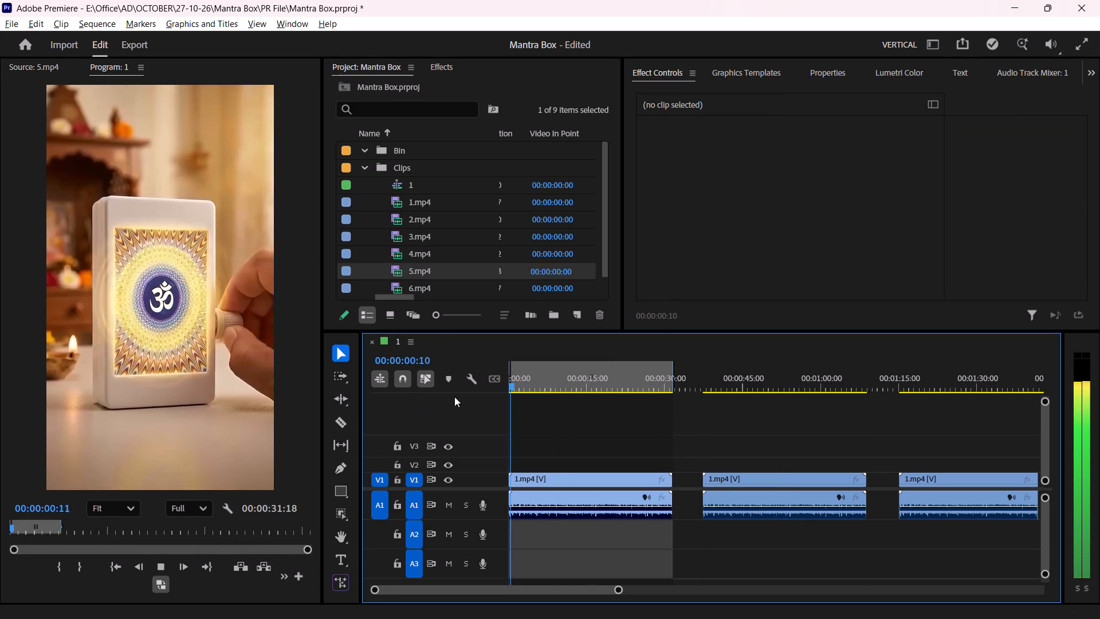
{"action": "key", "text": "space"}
Import all three music tracks from the Office > Assets > BGM > Devine music folder on drive E.
{"action": "left_click", "coordinate": [363, 167]}
{"action": "double_click", "coordinate": [414, 221]}
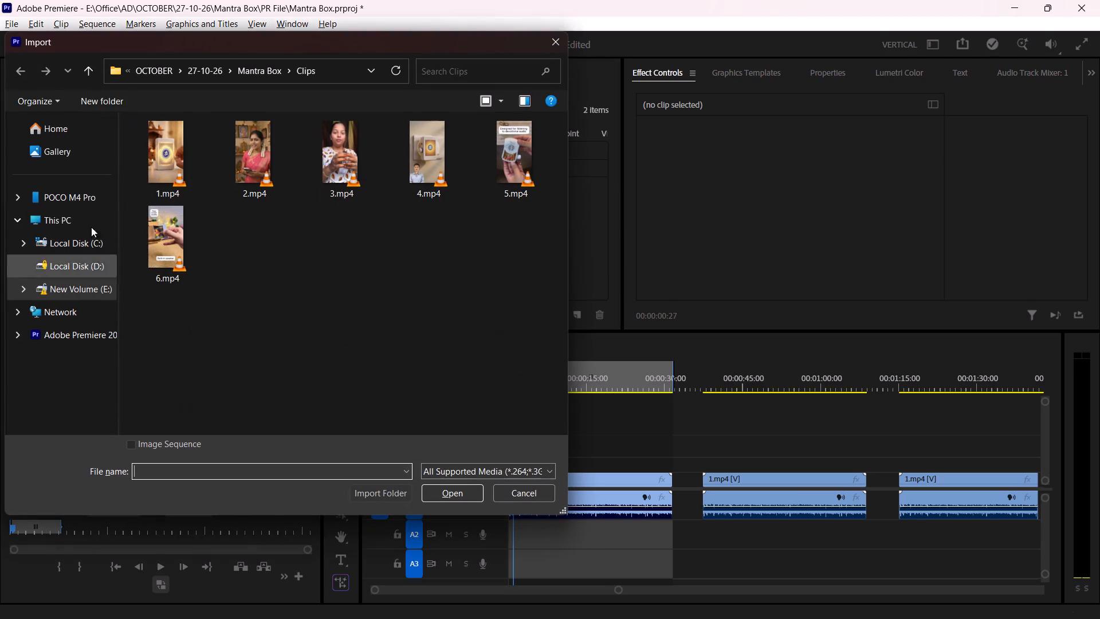
{"action": "left_click", "coordinate": [69, 218]}
{"action": "left_click", "coordinate": [229, 217]}
{"action": "double_click", "coordinate": [226, 204]}
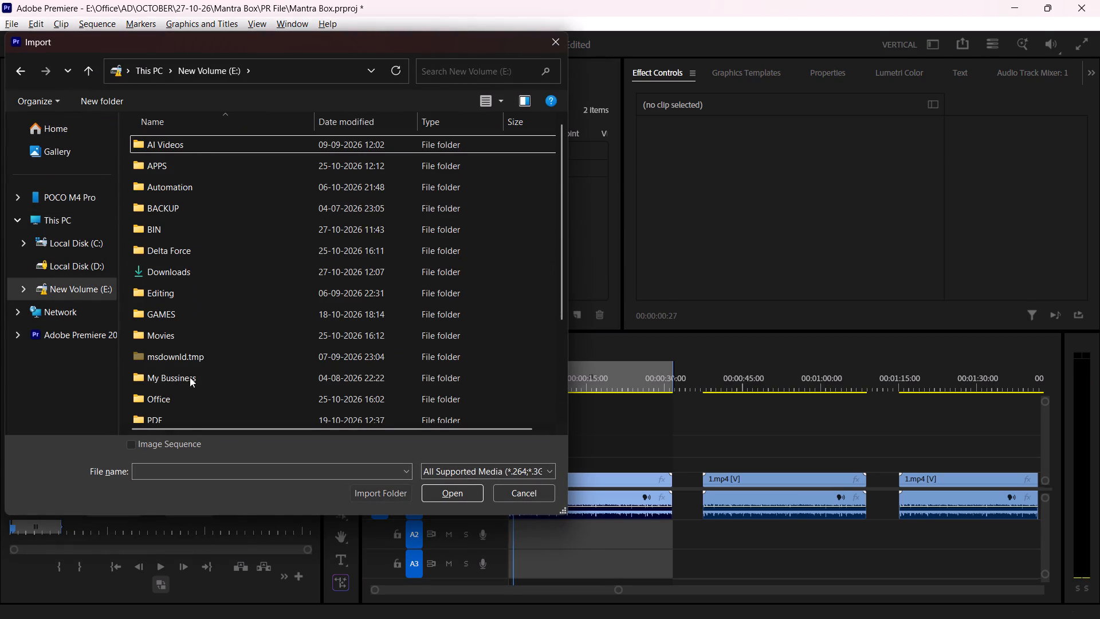
{"action": "double_click", "coordinate": [187, 399]}
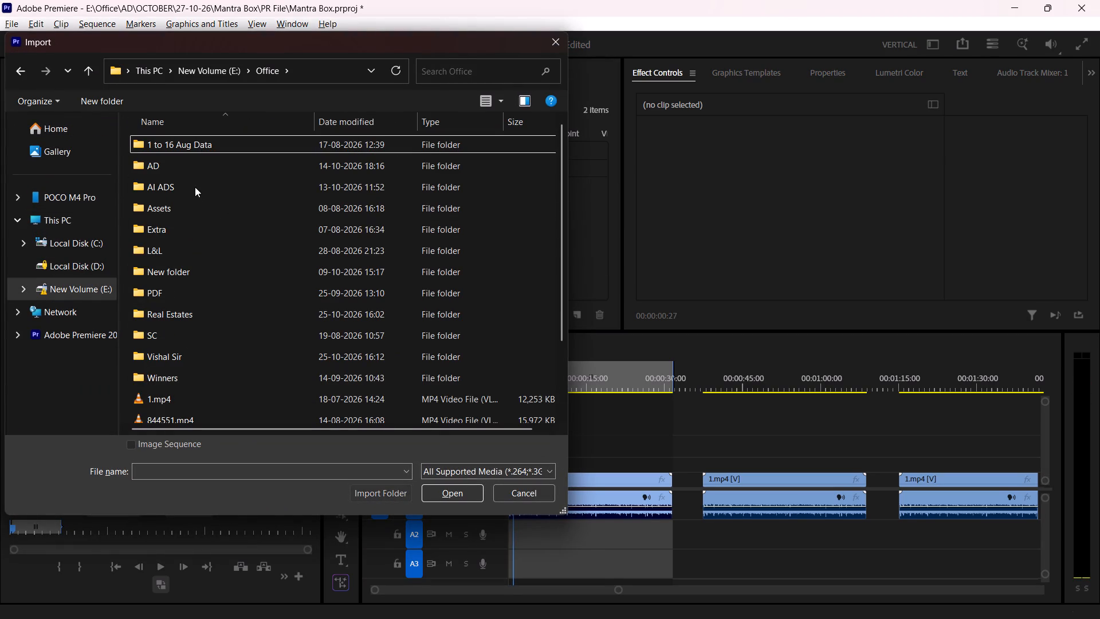
{"action": "double_click", "coordinate": [195, 170]}
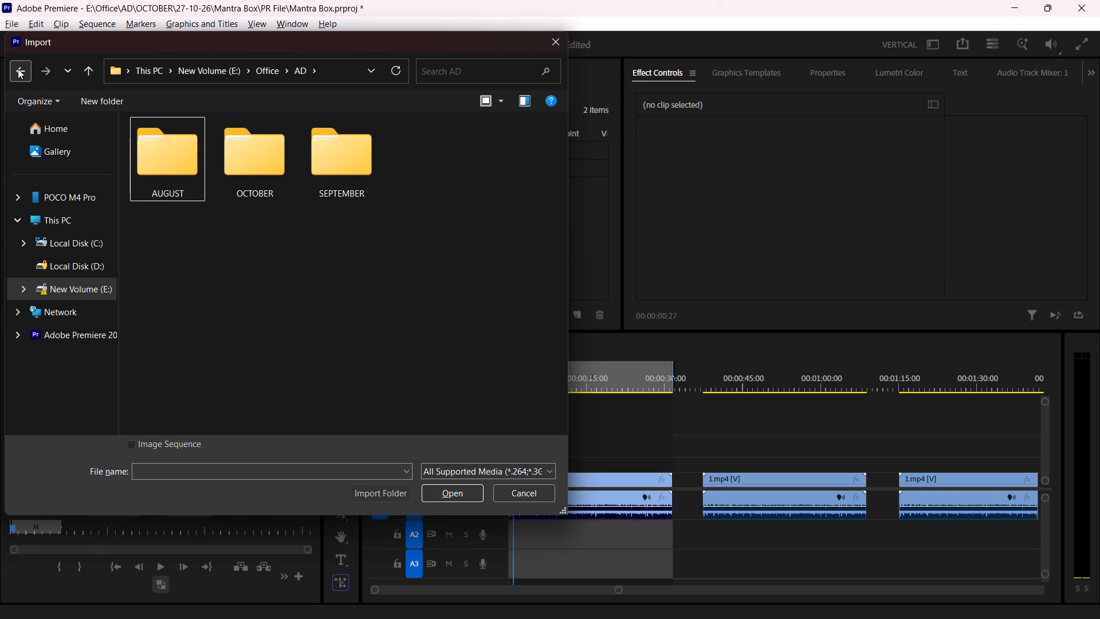
{"action": "left_click", "coordinate": [18, 69]}
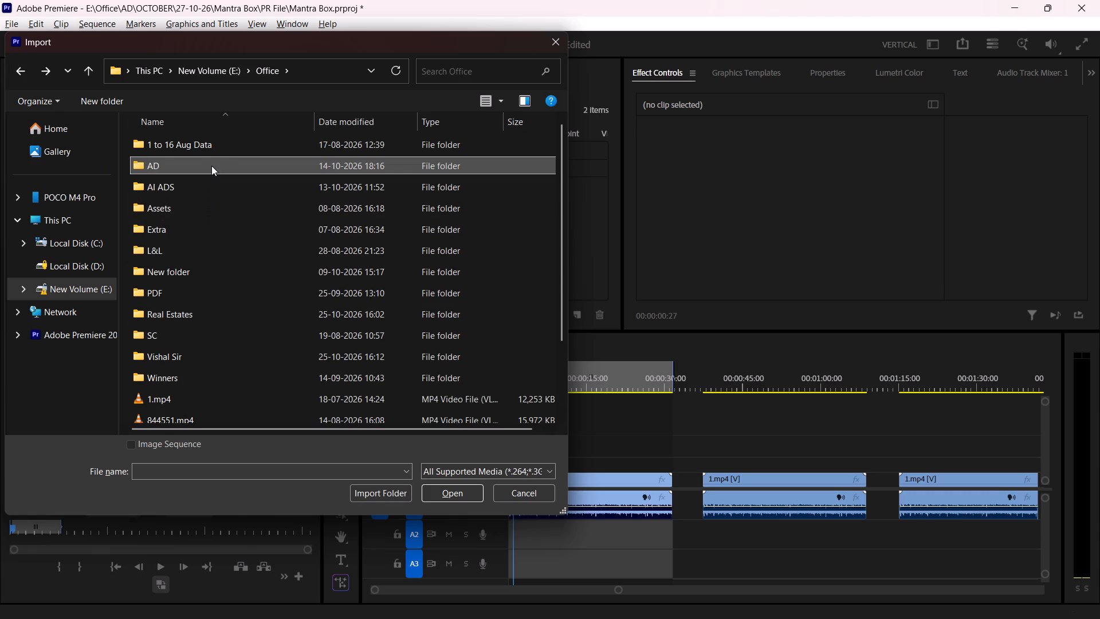
{"action": "double_click", "coordinate": [205, 208]}
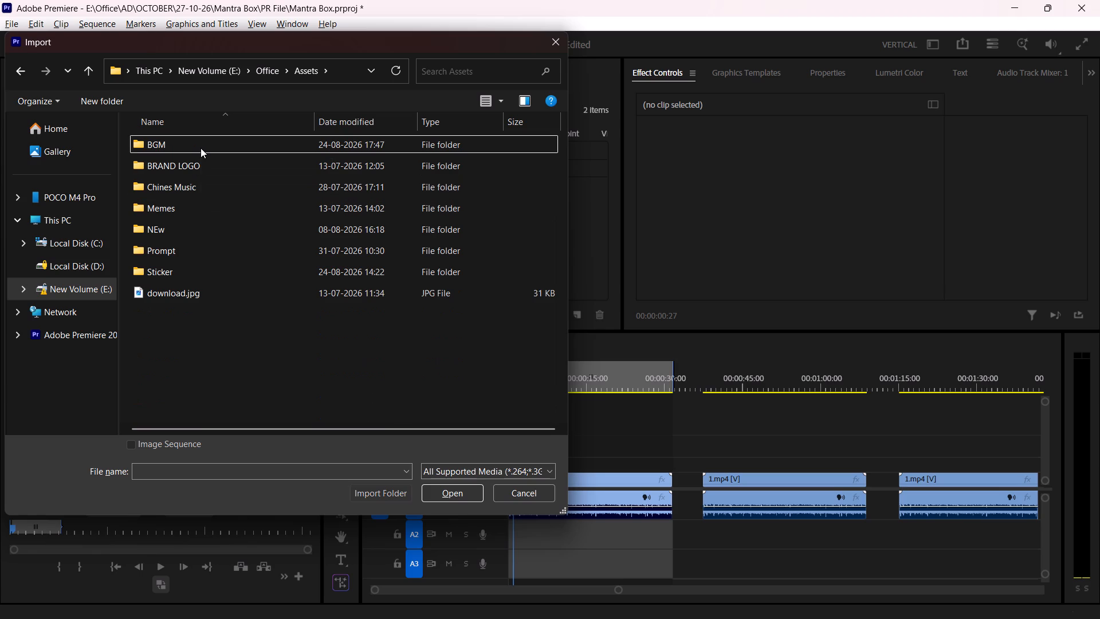
{"action": "double_click", "coordinate": [201, 148]}
{"action": "double_click", "coordinate": [203, 155]}
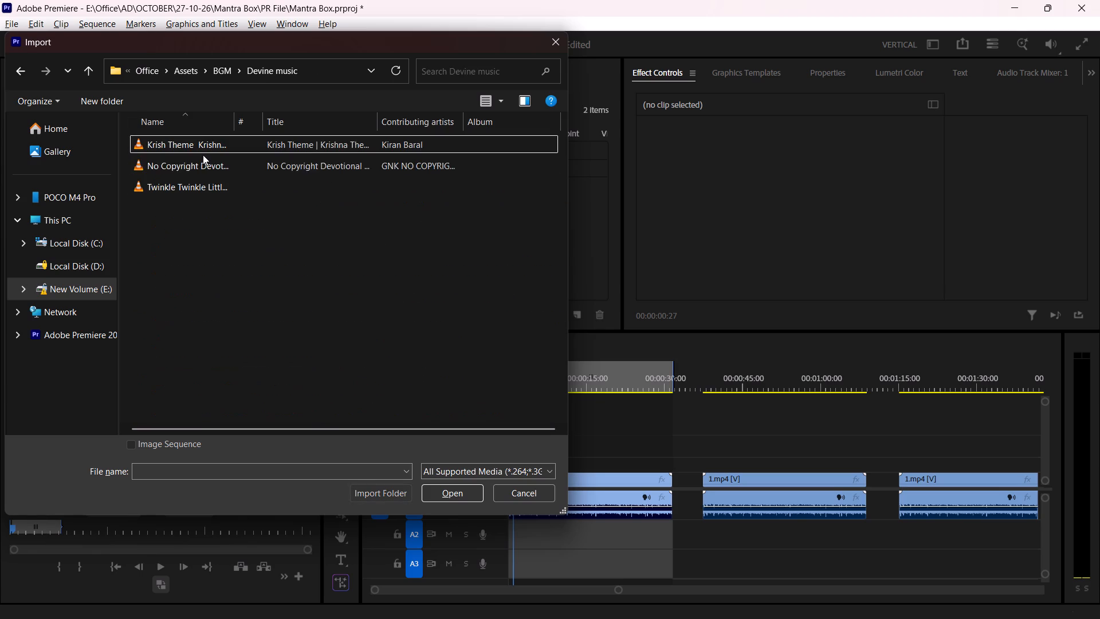
{"action": "left_click_drag", "start_coordinate": [195, 237], "coordinate": [182, 143]}
{"action": "left_click", "coordinate": [457, 497]}
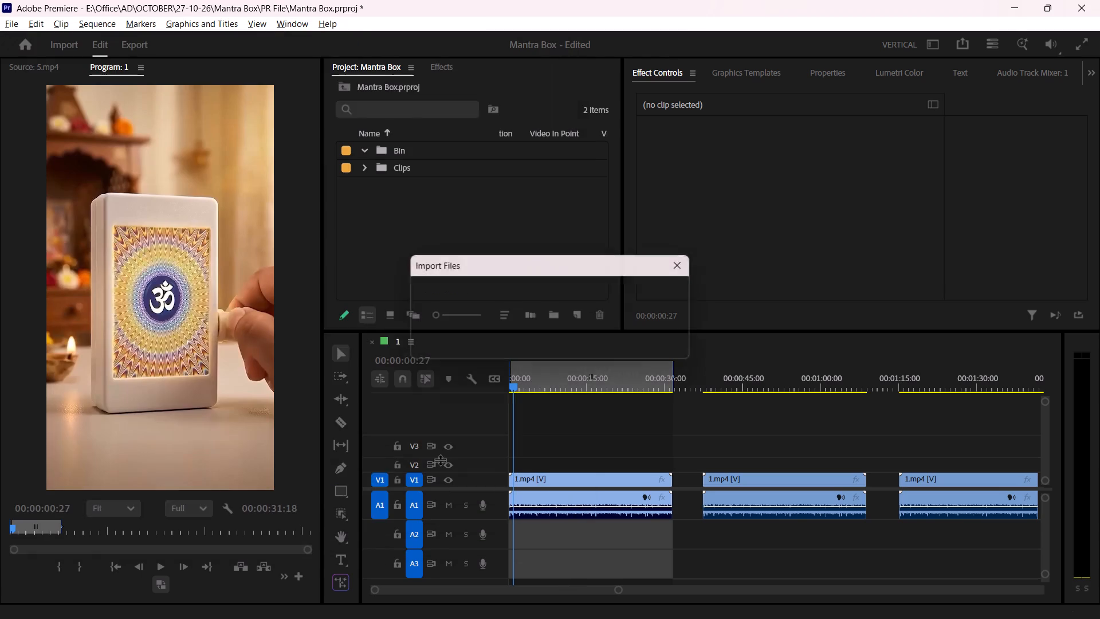
{"action": "left_click", "coordinate": [401, 281]}
Audition the imported Krish Theme track at several points along its waveform.
{"action": "double_click", "coordinate": [465, 186]}
{"action": "key", "text": "space"}
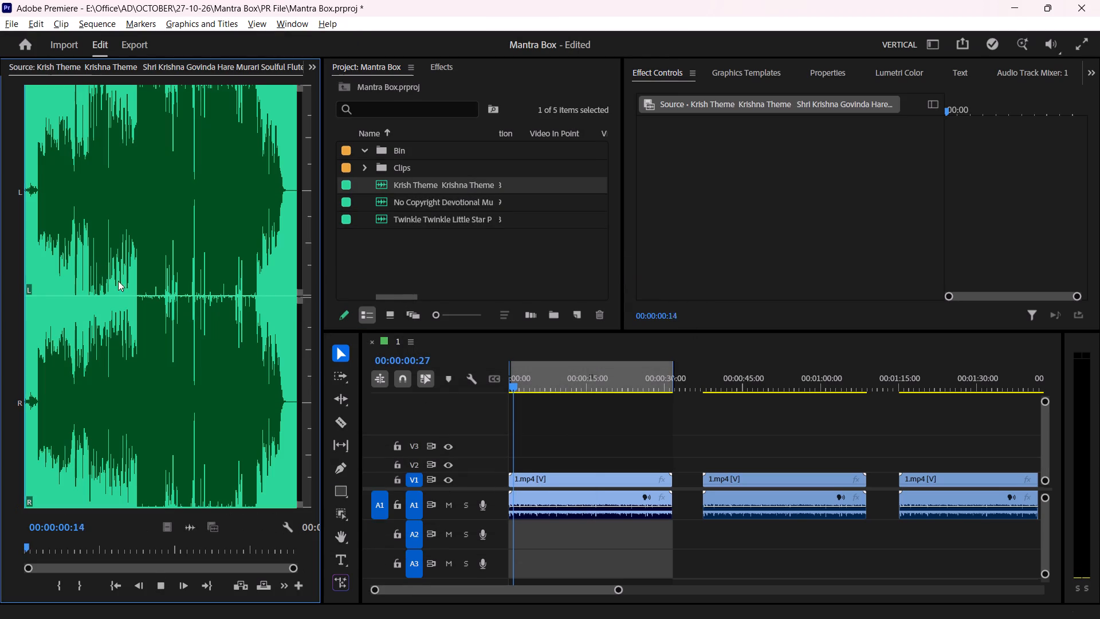
{"action": "left_click", "coordinate": [52, 233]}
{"action": "key", "text": "space"}
{"action": "left_click", "coordinate": [108, 214]}
{"action": "key", "text": "space"}
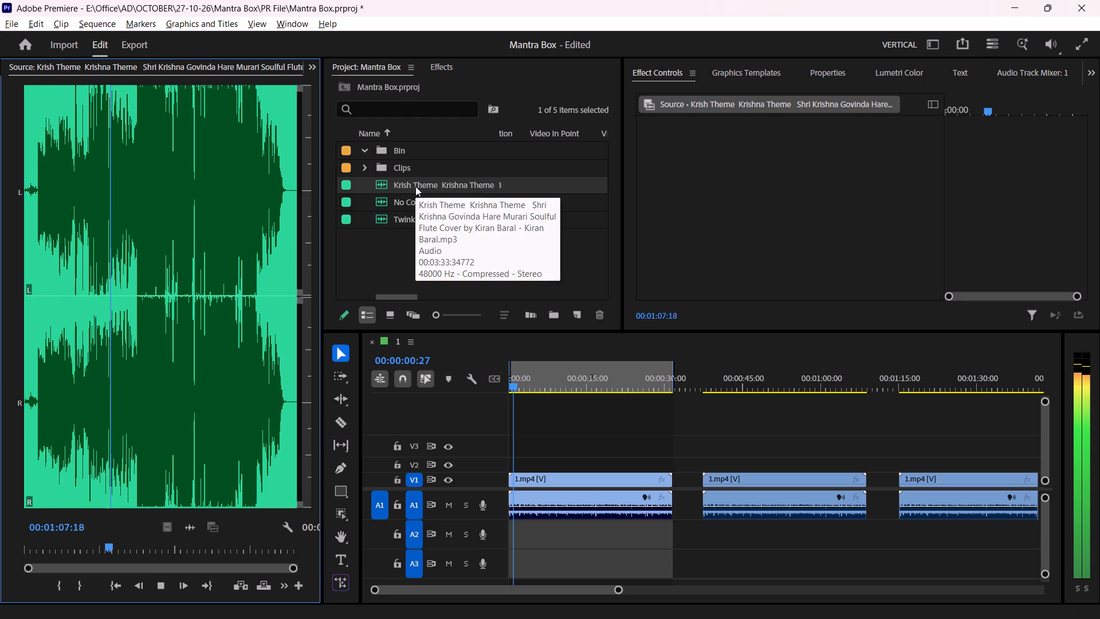
{"action": "left_click", "coordinate": [41, 190]}
{"action": "key", "text": "space"}
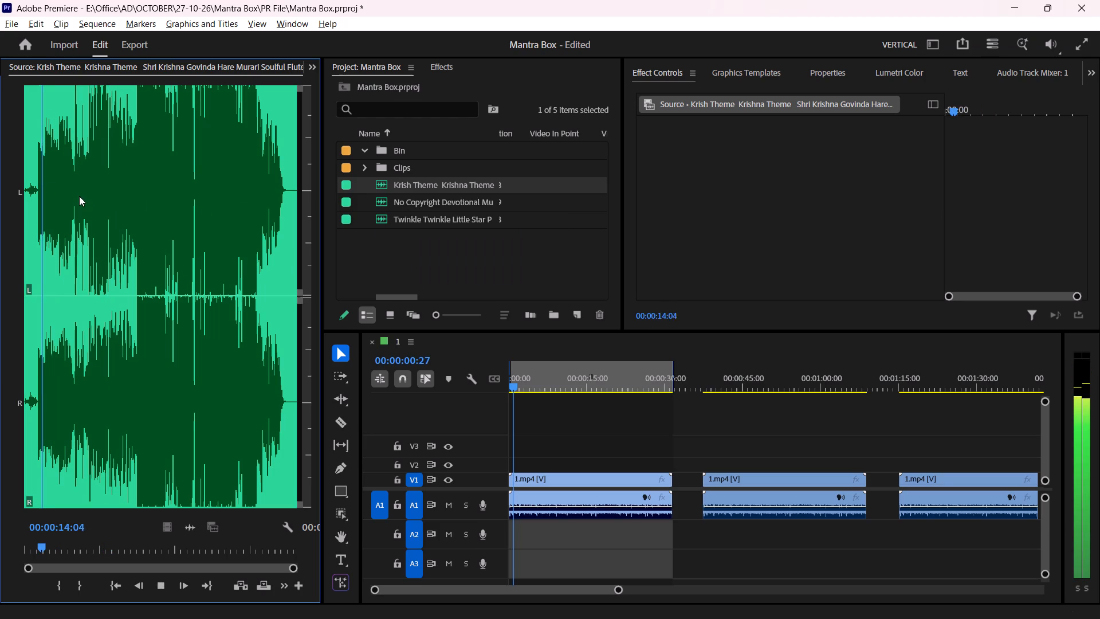
Audition the No Copyright Devotional Music track at several points in its first section.
{"action": "double_click", "coordinate": [426, 201]}
{"action": "key", "text": "space"}
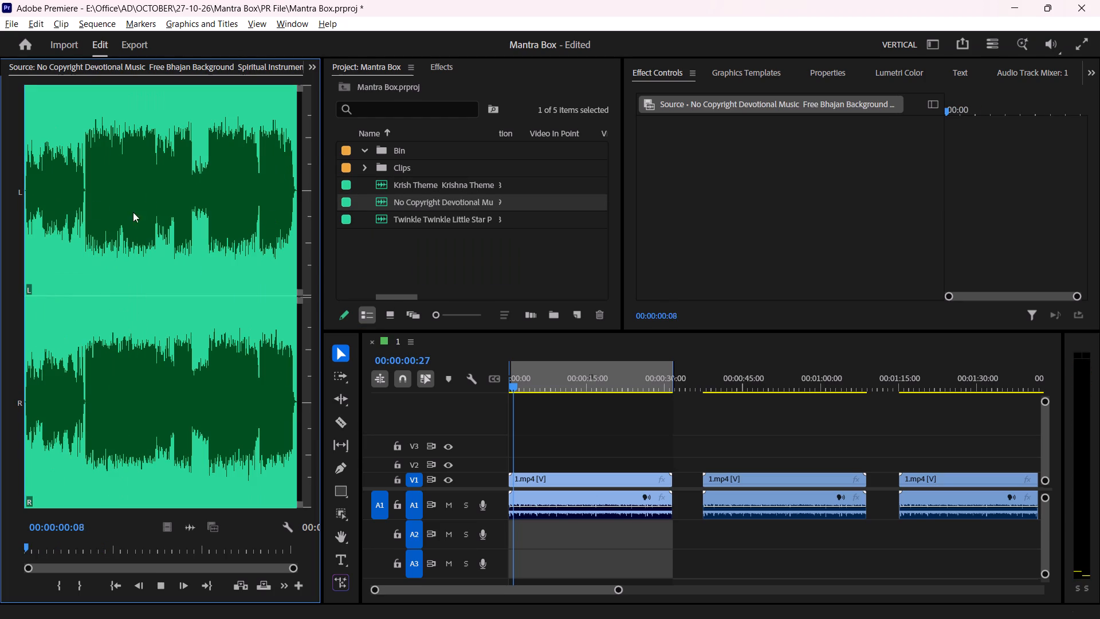
{"action": "left_click", "coordinate": [42, 195]}
{"action": "key", "text": "space"}
{"action": "left_click", "coordinate": [69, 202]}
{"action": "key", "text": "space"}
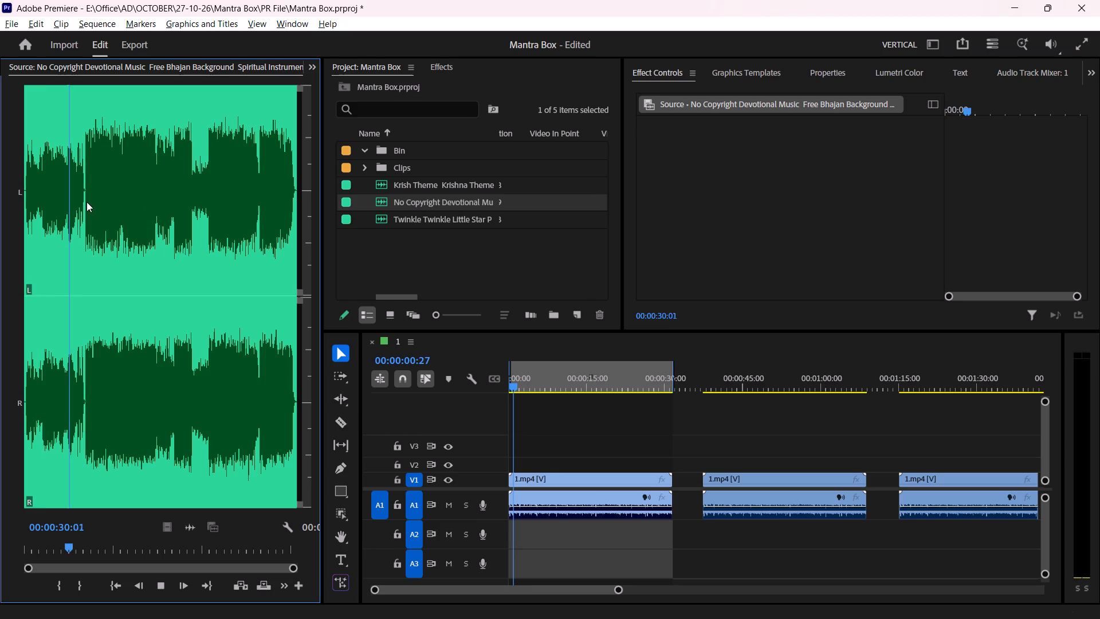
{"action": "left_click", "coordinate": [84, 202]}
{"action": "key", "text": "space"}
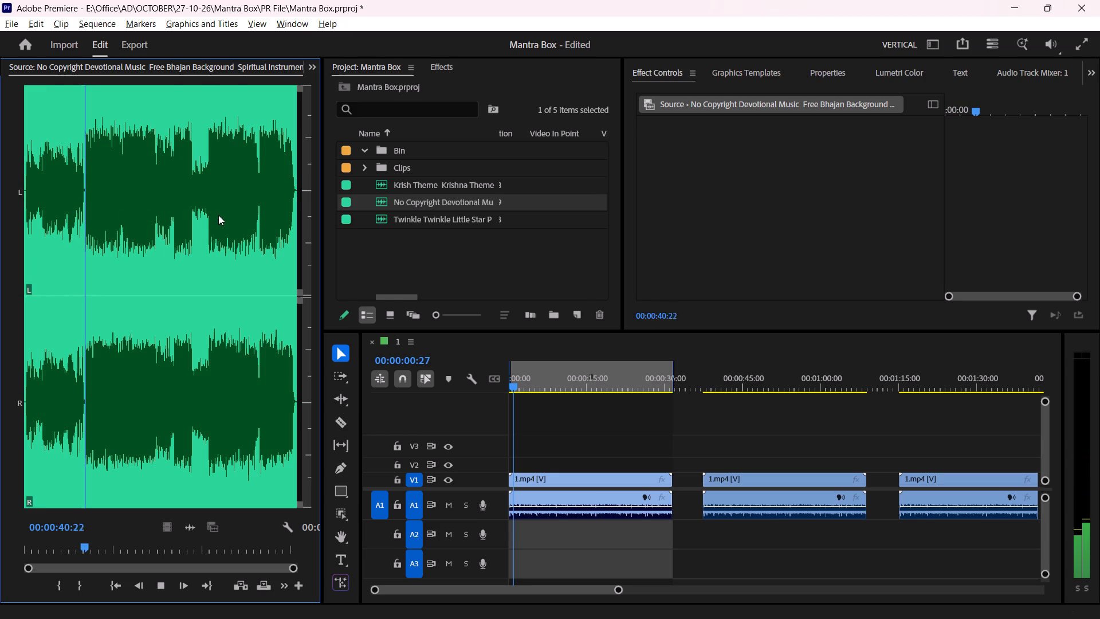
Mark an In point at 00:00:11:20 in the Krish Theme track and place it on A2 at the sequence start.
{"action": "double_click", "coordinate": [431, 183]}
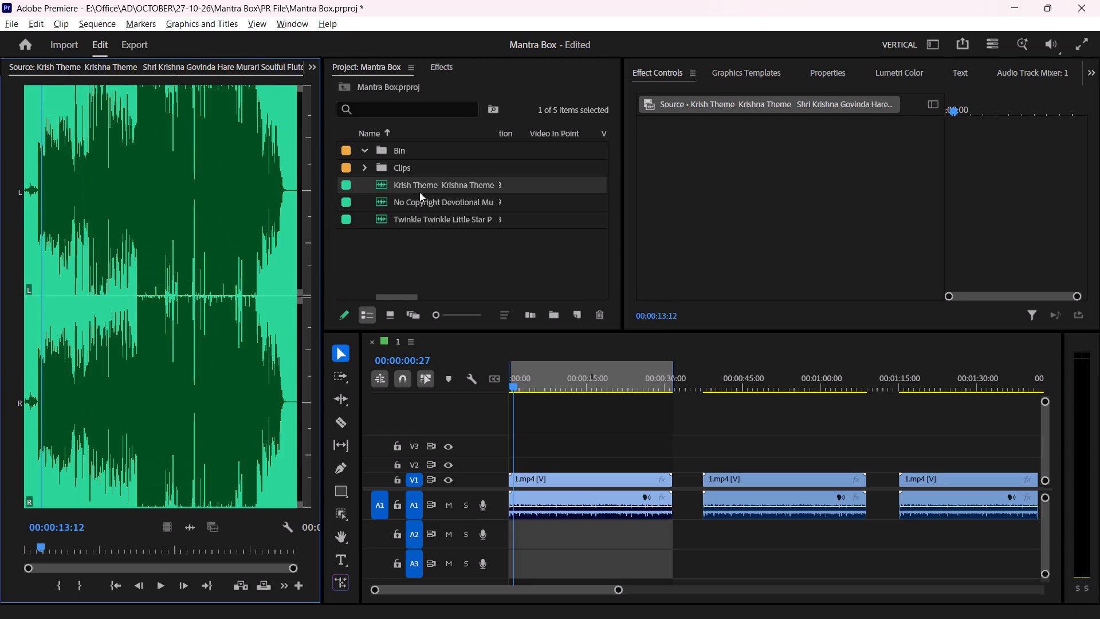
{"action": "key", "text": "space"}
{"action": "key", "text": "space"}
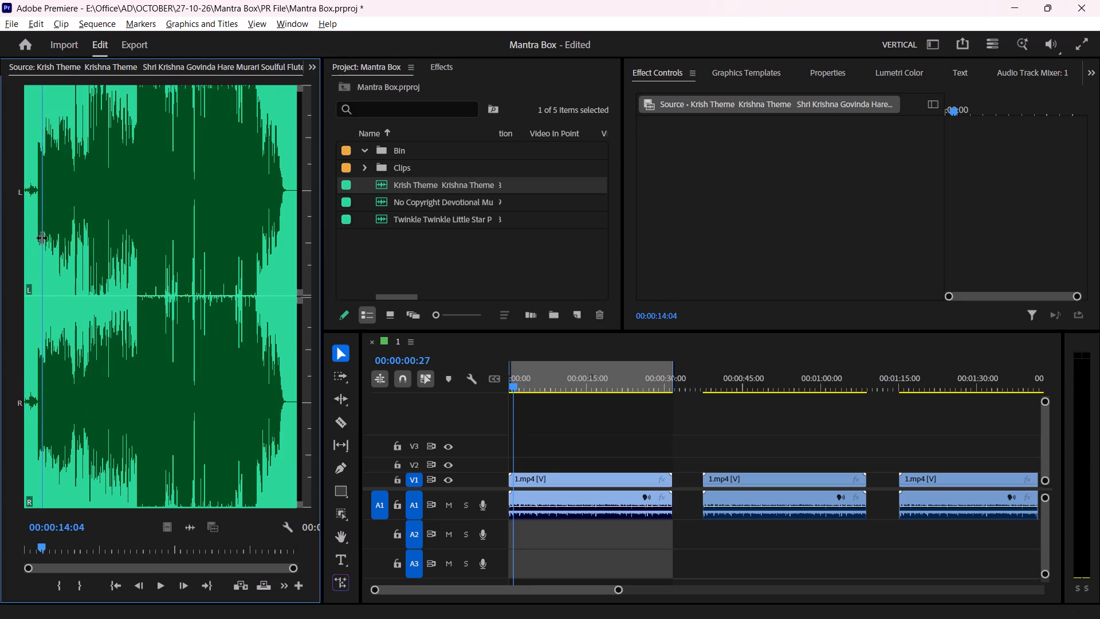
{"action": "left_click", "coordinate": [41, 237]}
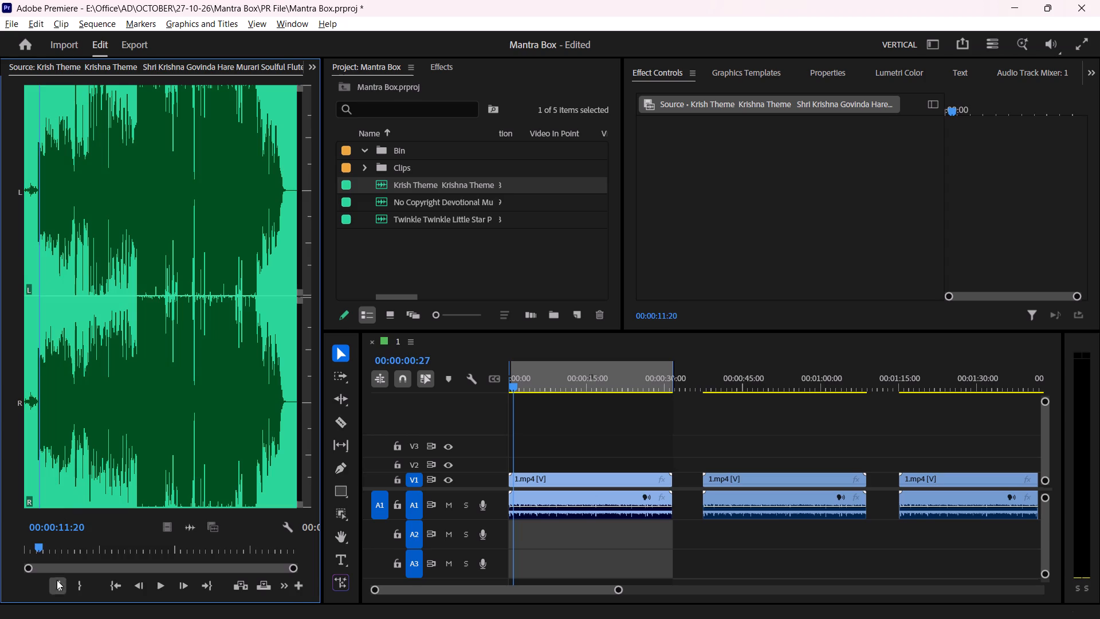
{"action": "left_click", "coordinate": [57, 580]}
{"action": "left_click_drag", "start_coordinate": [107, 338], "coordinate": [205, 351]}
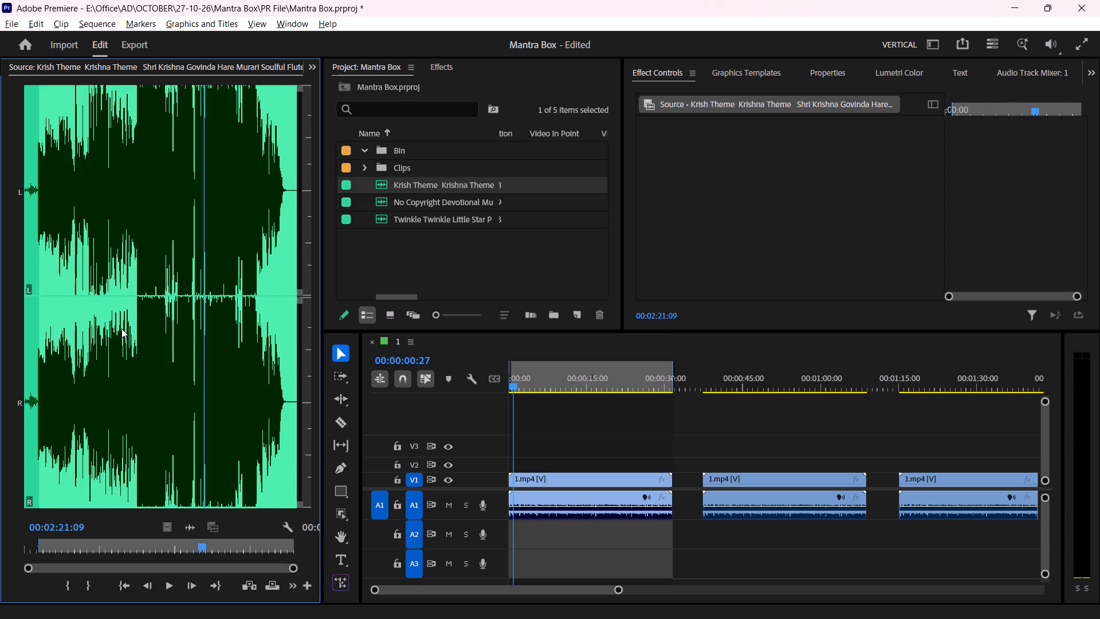
{"action": "left_click_drag", "start_coordinate": [120, 328], "coordinate": [587, 544], "text": "alt"}
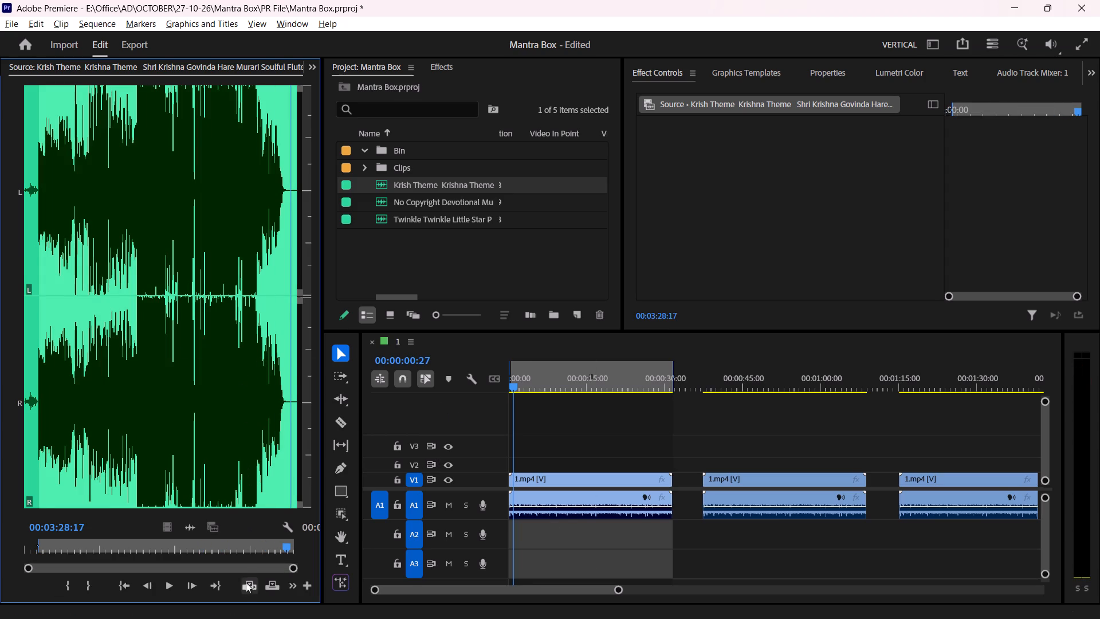
{"action": "left_click_drag", "start_coordinate": [407, 183], "coordinate": [511, 531]}
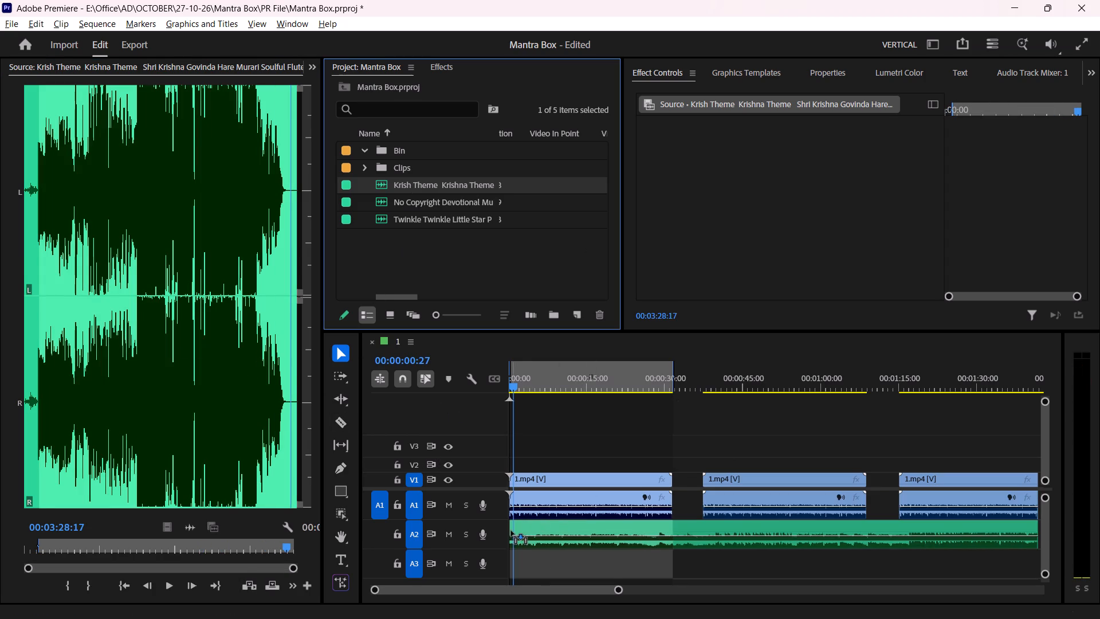
{"action": "left_click_drag", "start_coordinate": [511, 531], "coordinate": [507, 530]}
Trim the Krish Theme music on A2 to end at 00:00:31:18, level with the end of the first 1.mp4 clip.
{"action": "left_click_drag", "start_coordinate": [693, 376], "coordinate": [680, 381], "text": "shift"}
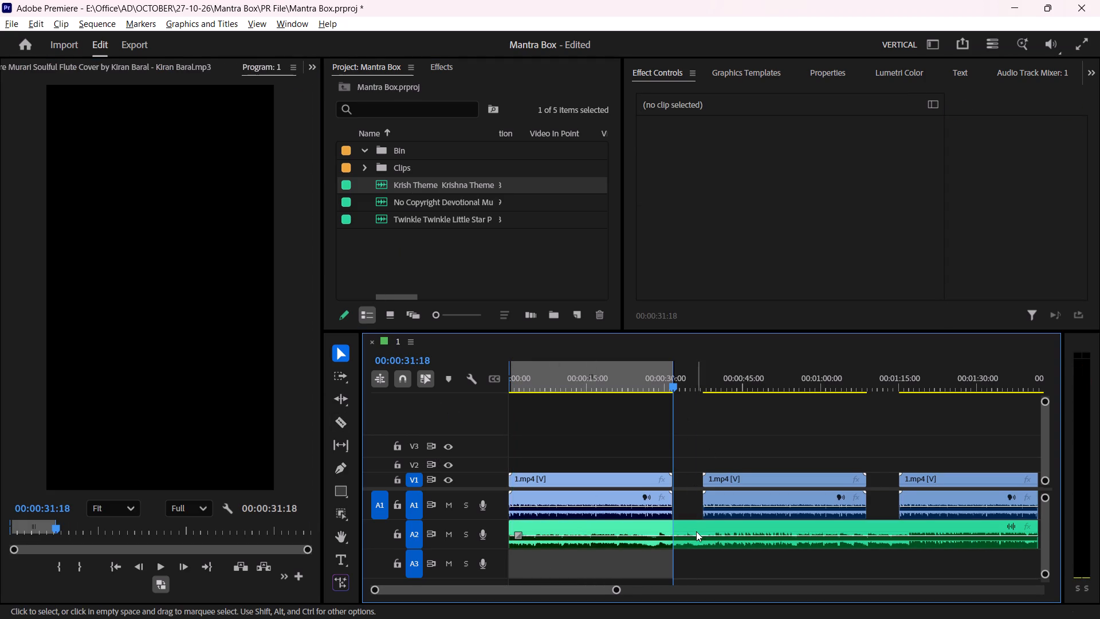
{"action": "left_click", "coordinate": [696, 531]}
{"action": "key", "text": "e"}
{"action": "key", "text": "ctrl+z"}
{"action": "left_click", "coordinate": [712, 532]}
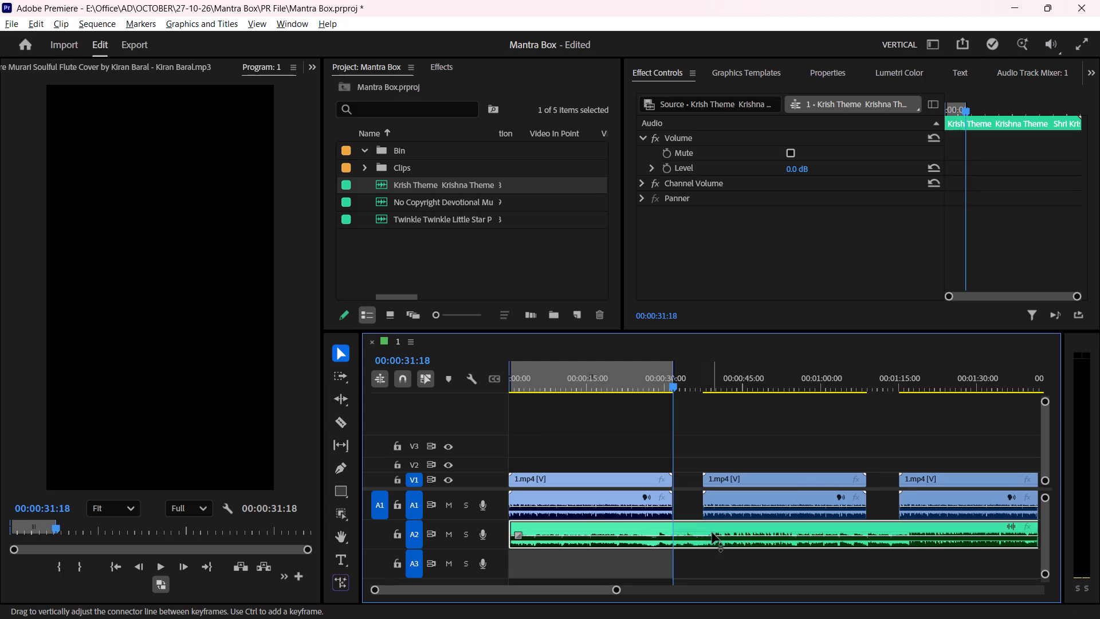
{"action": "key", "text": "w"}
{"action": "left_click", "coordinate": [712, 532]}
{"action": "key", "text": "s"}
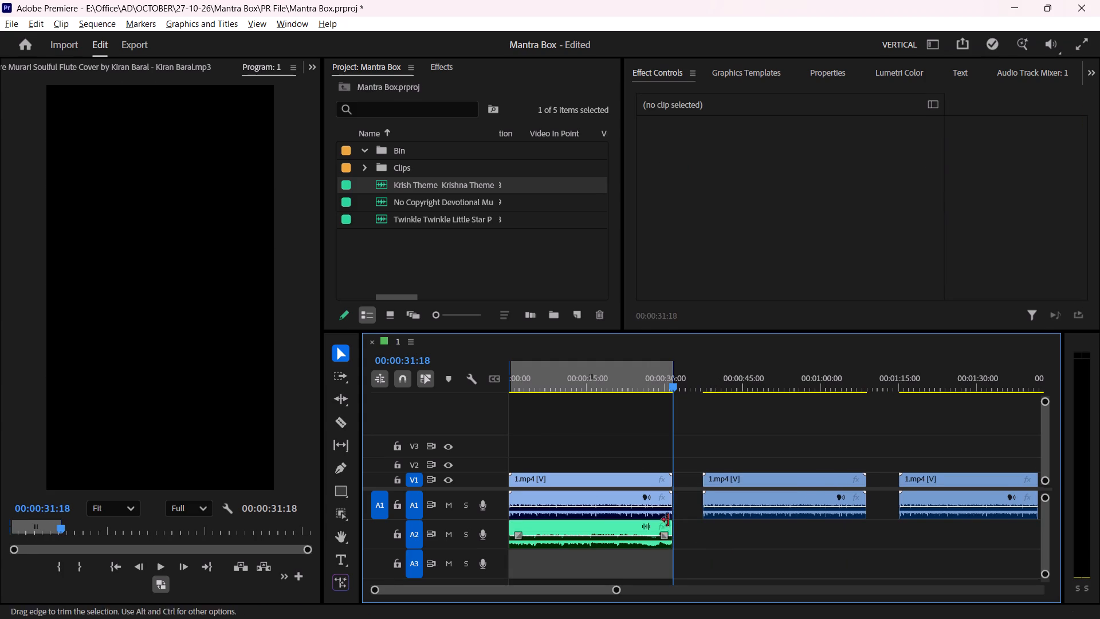
Delete the first 1.mp4 clip's original audio and move the Krish Theme music from A2 up to A1.
{"action": "left_click_drag", "start_coordinate": [586, 383], "coordinate": [397, 401]}
{"action": "left_click", "coordinate": [537, 498], "text": "alt"}
{"action": "key", "text": "s"}
{"action": "left_click_drag", "start_coordinate": [546, 523], "coordinate": [546, 510]}
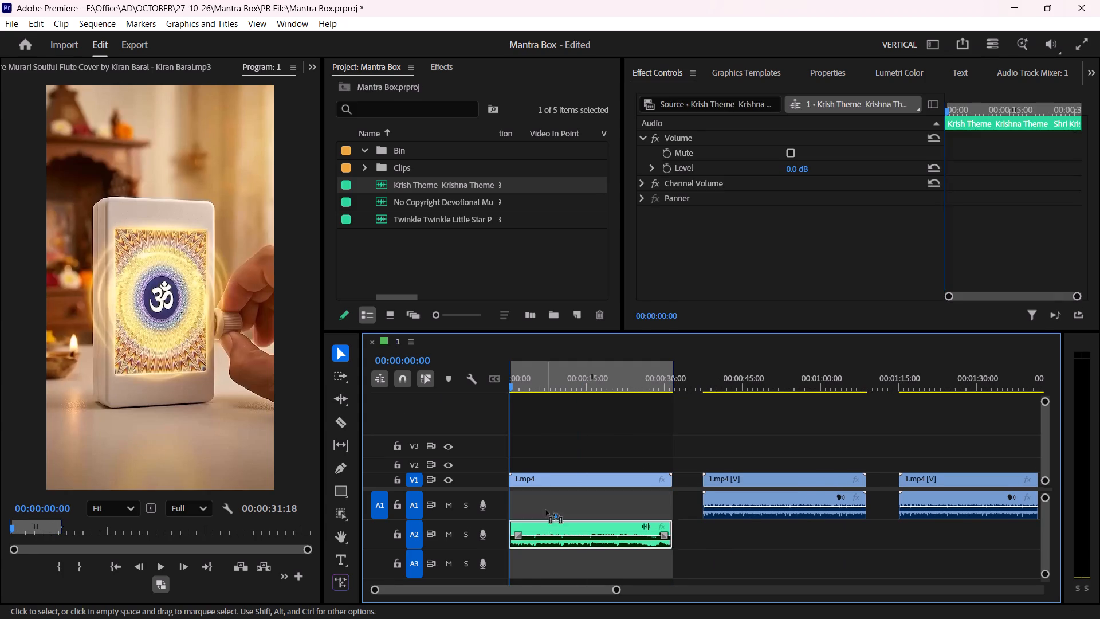
{"action": "left_click_drag", "start_coordinate": [546, 510], "coordinate": [546, 500]}
{"action": "left_click", "coordinate": [548, 437]}
Play the first 1.mp4 version from the sequence start to near its end to check the new music.
{"action": "left_click_drag", "start_coordinate": [514, 380], "coordinate": [529, 380]}
{"action": "left_click_drag", "start_coordinate": [532, 379], "coordinate": [463, 394]}
{"action": "key", "text": "space"}
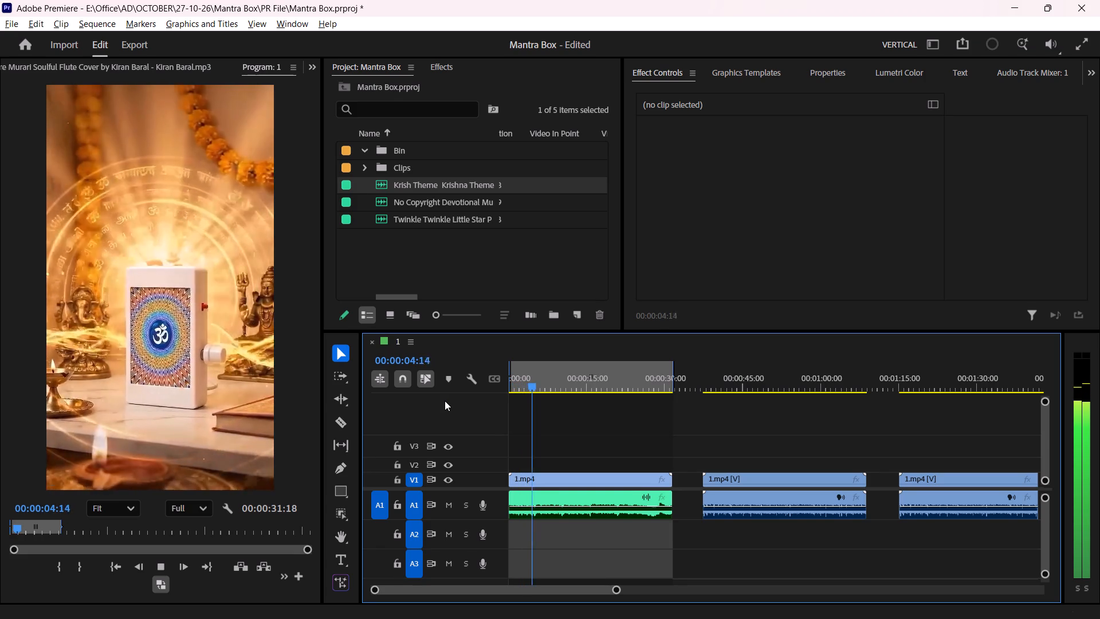
{"action": "scroll", "coordinate": [587, 438], "scroll_direction": "down", "scroll_amount": 4}
{"action": "scroll", "coordinate": [587, 438], "scroll_direction": "up", "scroll_amount": 2, "text": "alt"}
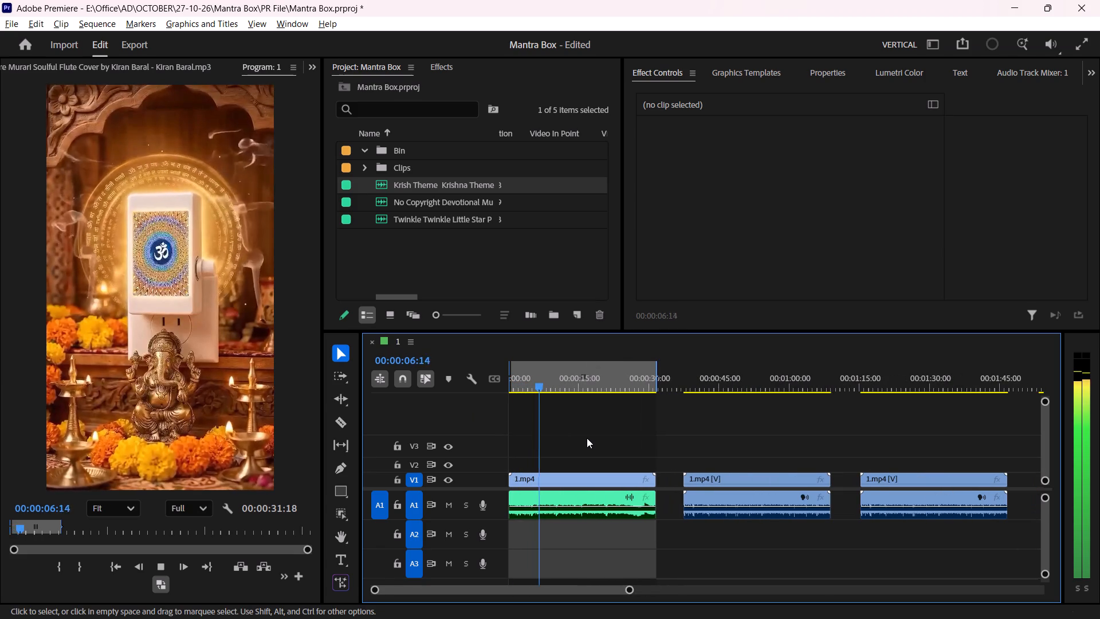
{"action": "scroll", "coordinate": [587, 438], "scroll_direction": "down", "scroll_amount": 3, "text": "alt"}
{"action": "scroll", "coordinate": [587, 438], "scroll_direction": "up", "scroll_amount": 2, "text": "alt"}
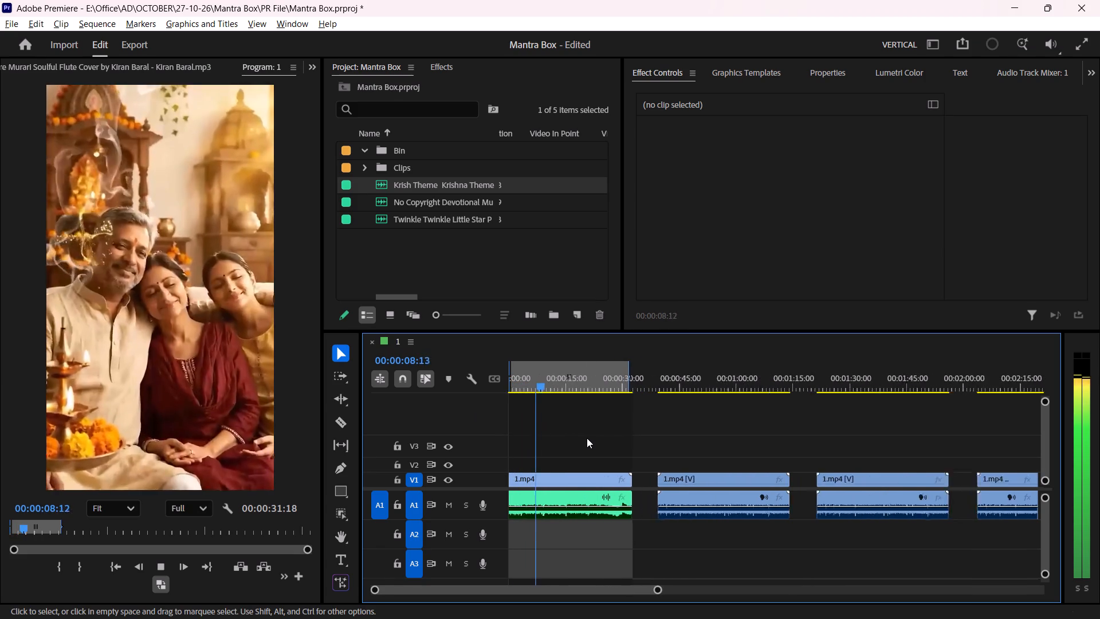
{"action": "scroll", "coordinate": [587, 438], "scroll_direction": "up", "scroll_amount": 1, "text": "alt"}
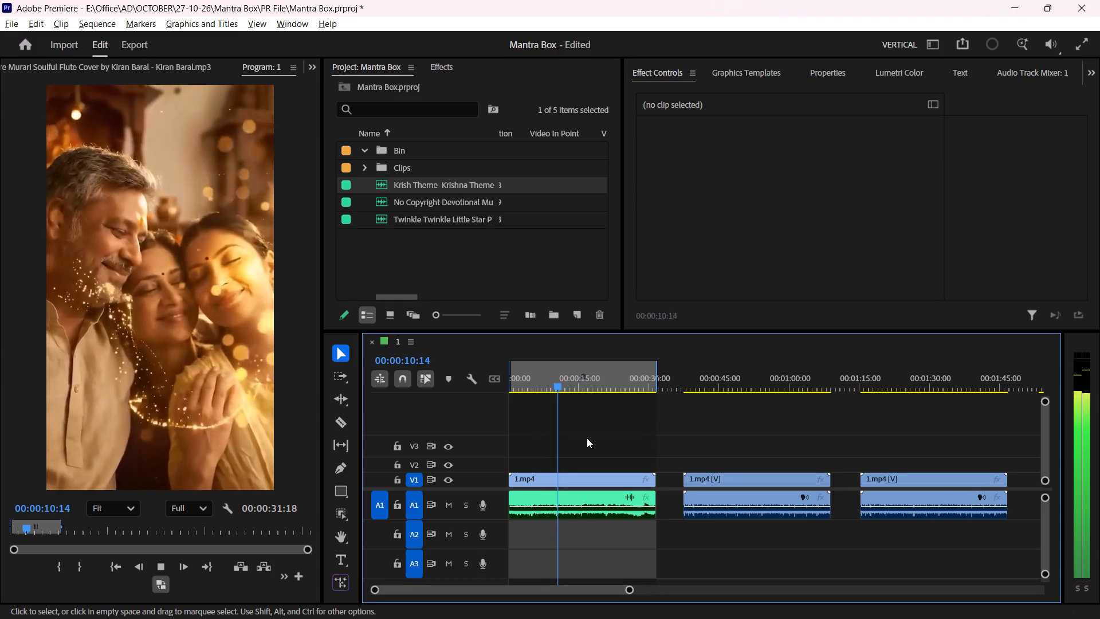
{"action": "scroll", "coordinate": [587, 438], "scroll_direction": "down", "scroll_amount": 6, "text": "alt"}
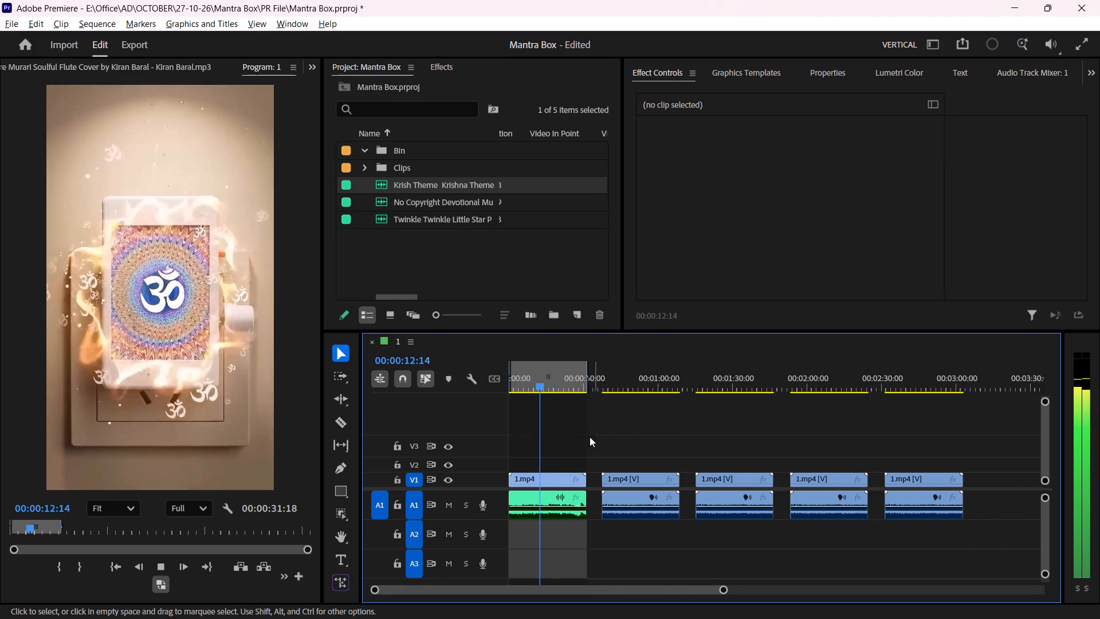
{"action": "scroll", "coordinate": [583, 454], "scroll_direction": "up", "scroll_amount": 6, "text": "alt"}
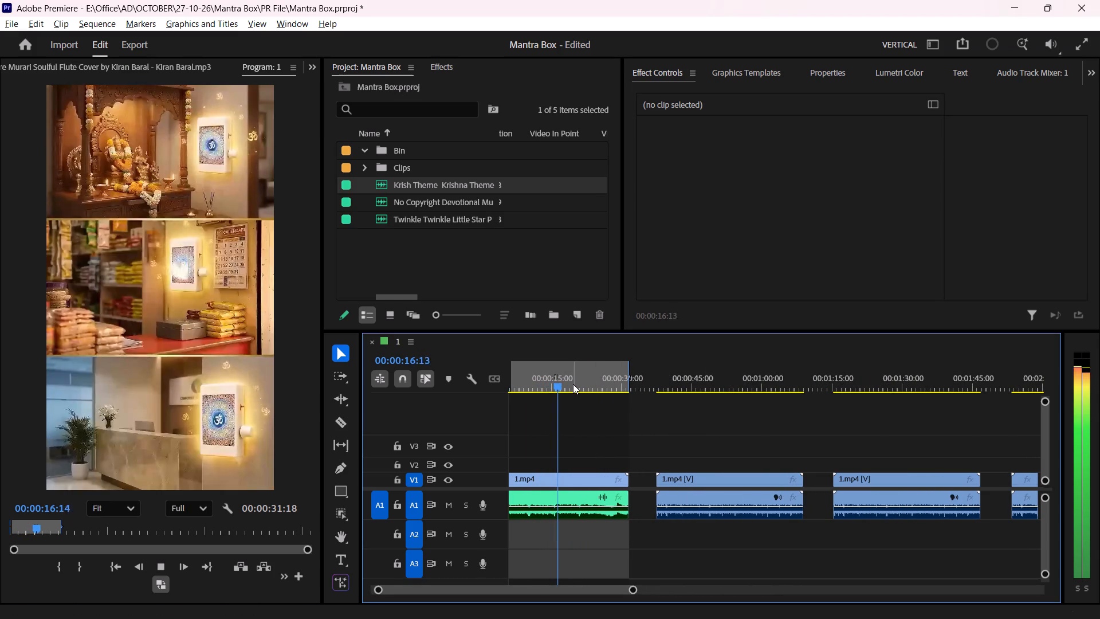
{"action": "scroll", "coordinate": [607, 398], "scroll_direction": "down", "scroll_amount": 1}
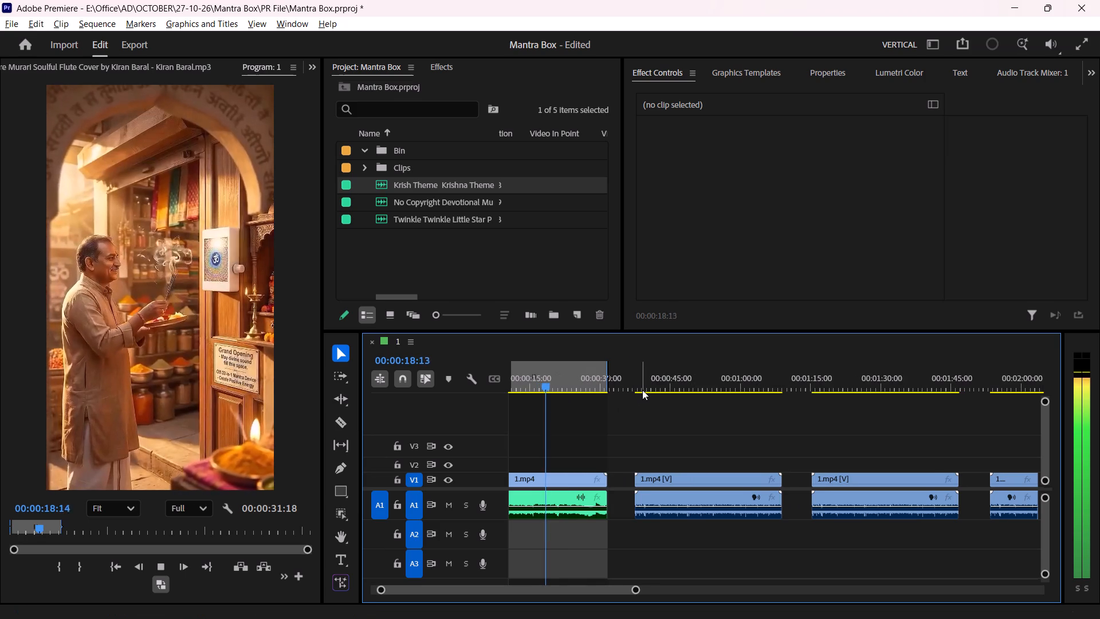
{"action": "scroll", "coordinate": [632, 402], "scroll_direction": "down", "scroll_amount": 4, "text": "alt"}
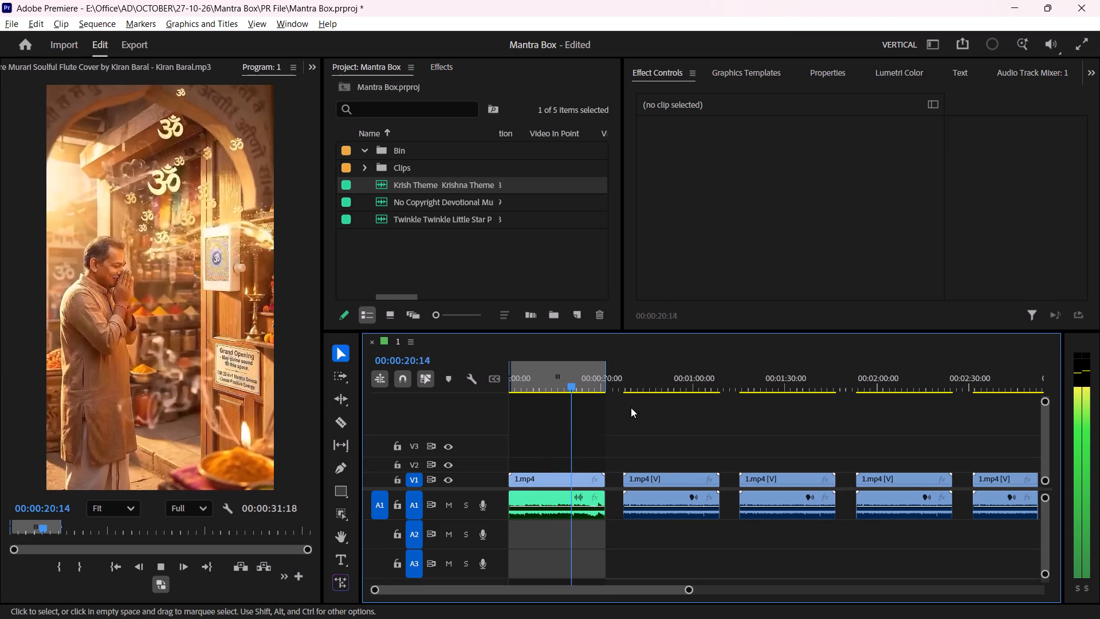
{"action": "scroll", "coordinate": [631, 408], "scroll_direction": "down", "scroll_amount": 1, "text": "alt"}
{"action": "scroll", "coordinate": [561, 456], "scroll_direction": "up", "scroll_amount": 3, "text": "alt"}
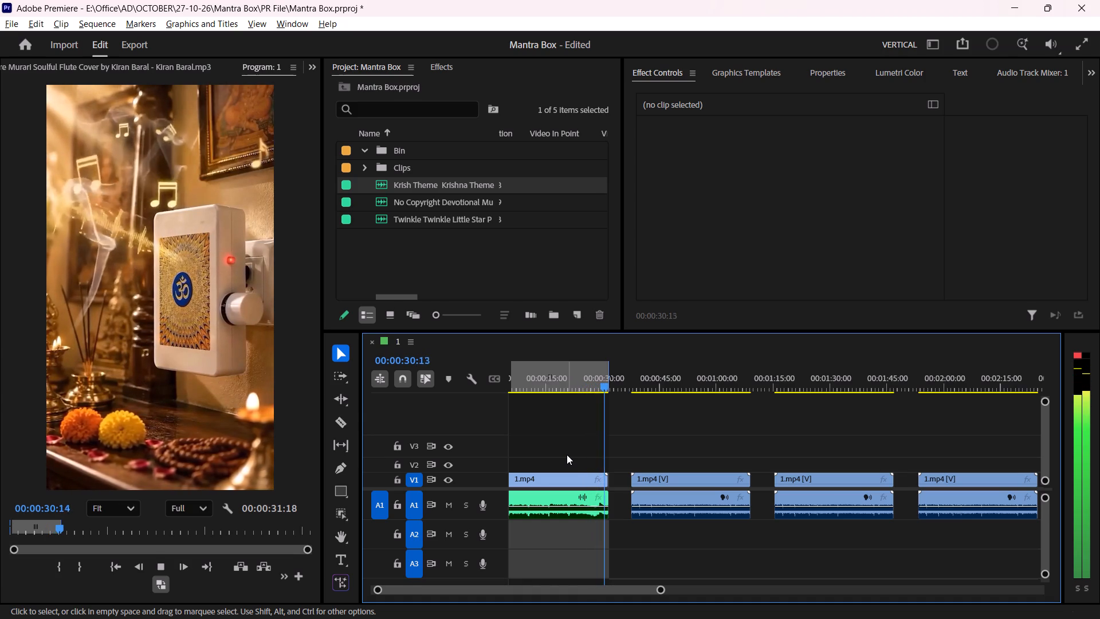
{"action": "key", "text": "space"}
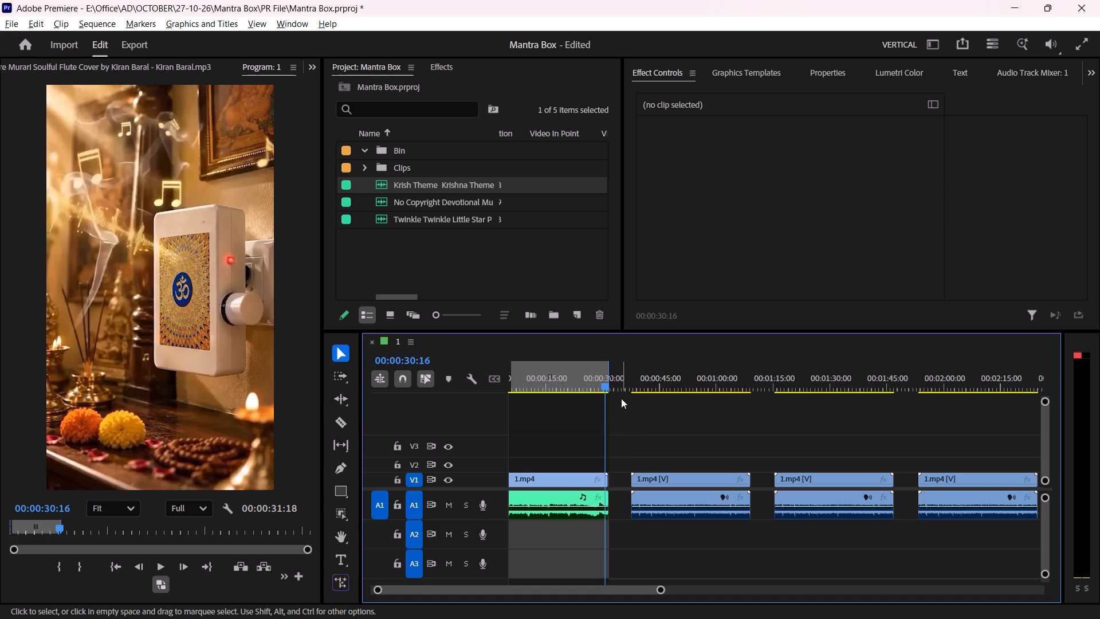
Play the opening of the second 1.mp4 clip briefly, and audition the No Copyright Devotional Music track again.
{"action": "left_click", "coordinate": [616, 388], "text": "shift"}
{"action": "left_click_drag", "start_coordinate": [655, 382], "coordinate": [643, 387], "text": "shift"}
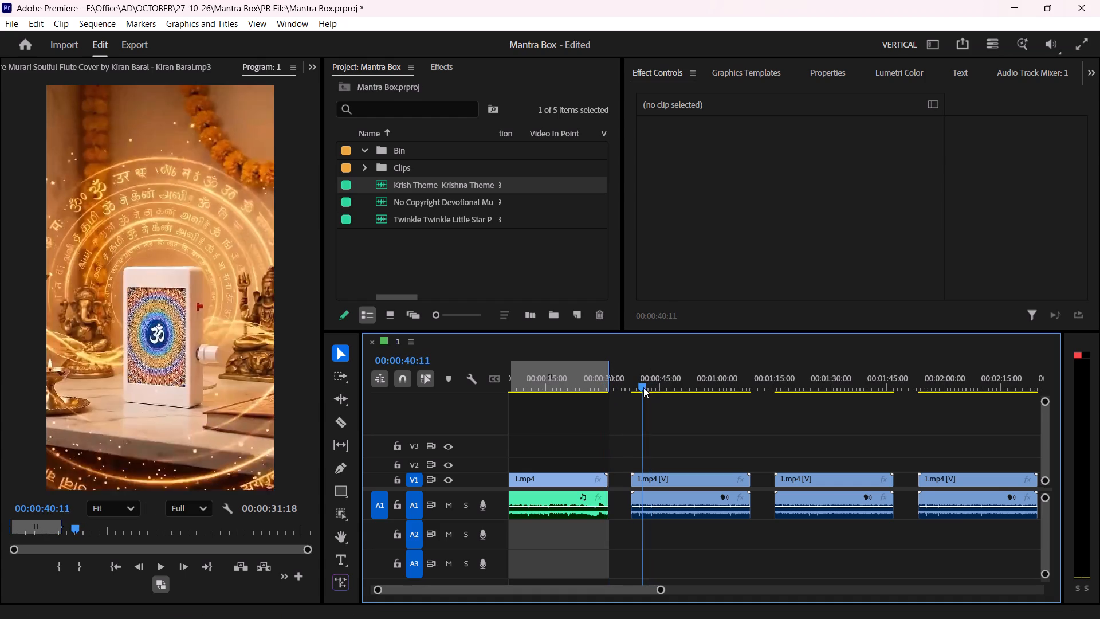
{"action": "left_click_drag", "start_coordinate": [643, 387], "coordinate": [637, 390], "text": "shift"}
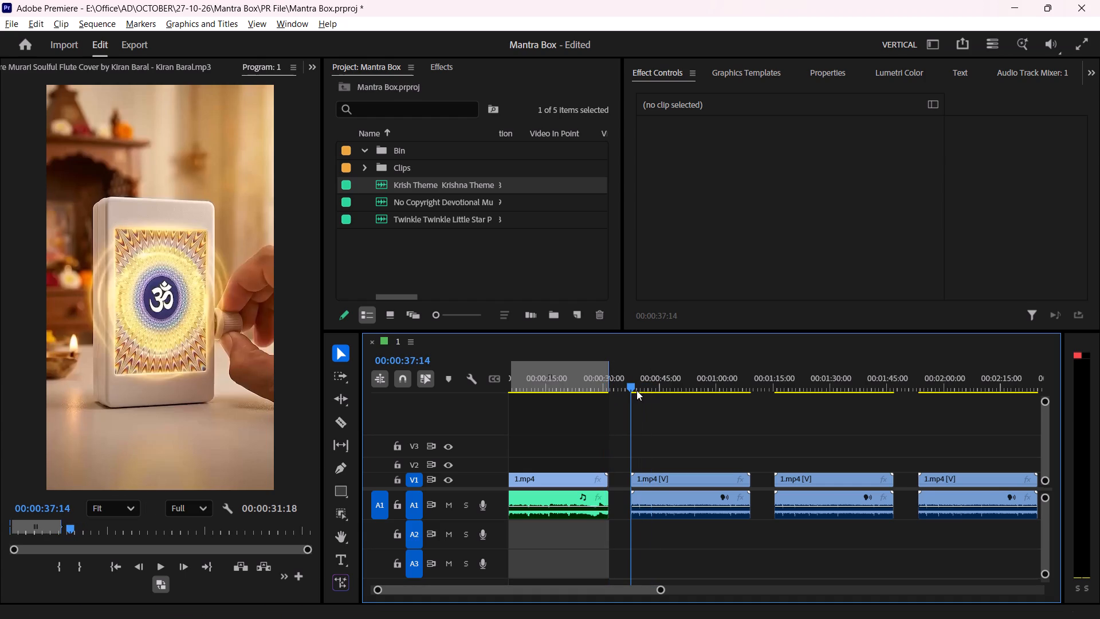
{"action": "key", "text": "space"}
{"action": "key", "text": "space"}
{"action": "double_click", "coordinate": [417, 207]}
{"action": "key", "text": "space"}
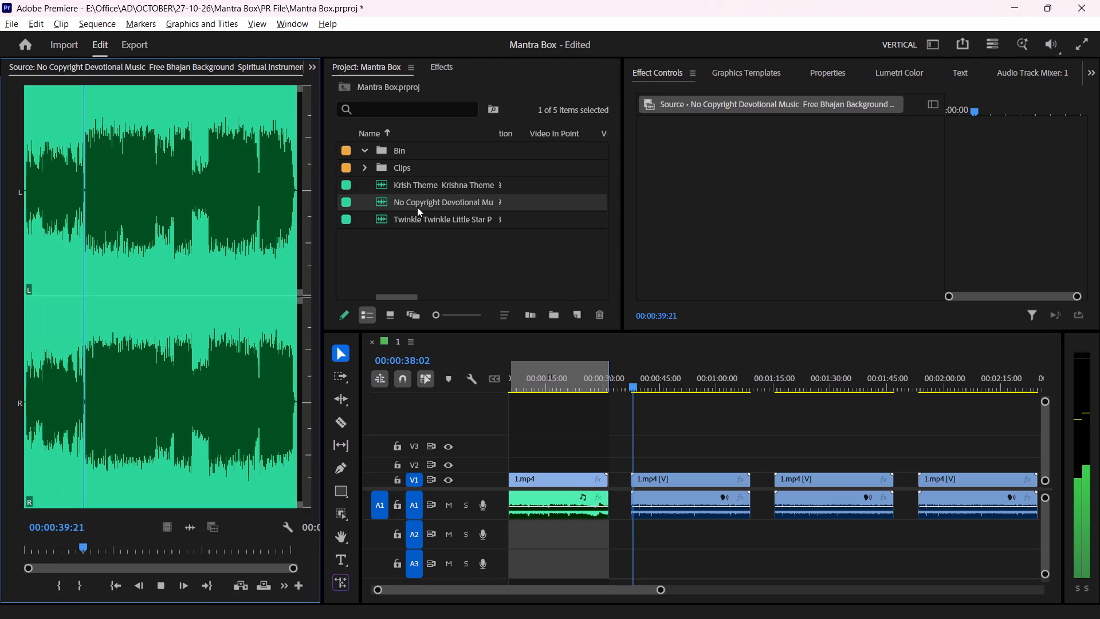
{"action": "key", "text": "space"}
{"action": "left_click", "coordinate": [425, 249]}
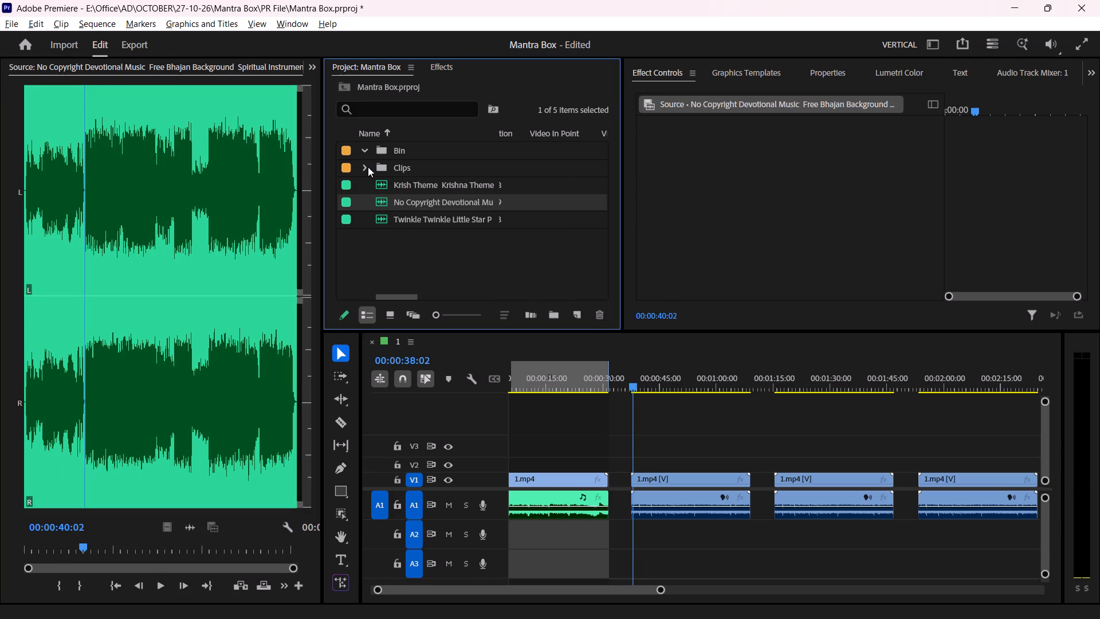
Preview source clips 1.mp4 to 5.mp4 from the Clips bin.
{"action": "left_click", "coordinate": [368, 167]}
{"action": "double_click", "coordinate": [445, 199]}
{"action": "key", "text": "space"}
{"action": "double_click", "coordinate": [439, 216]}
{"action": "key", "text": "space"}
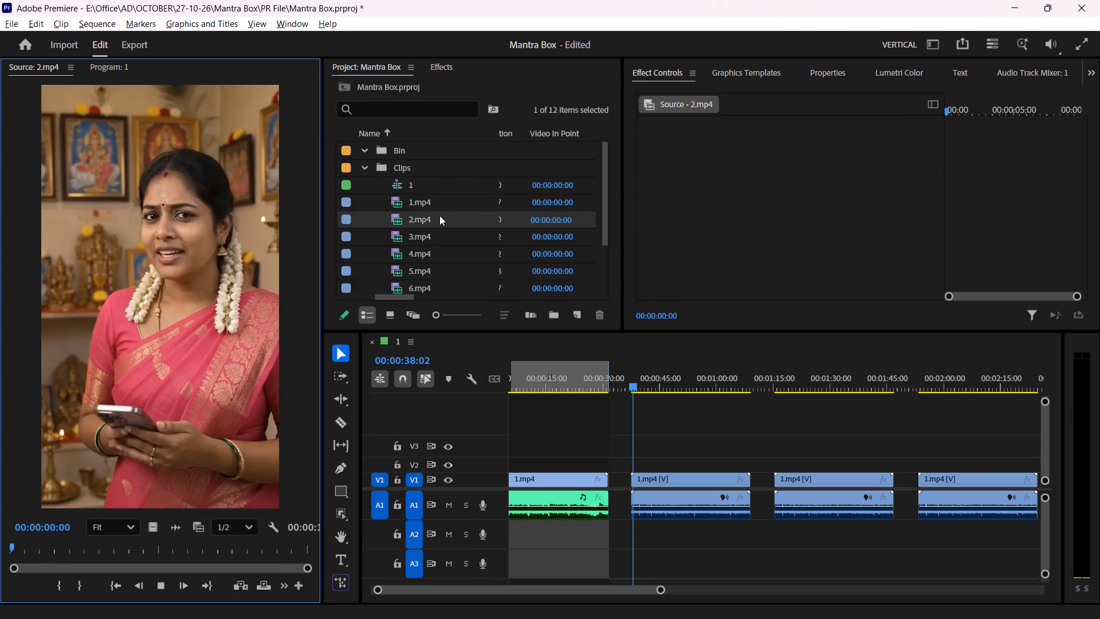
{"action": "double_click", "coordinate": [430, 238]}
{"action": "key", "text": "space"}
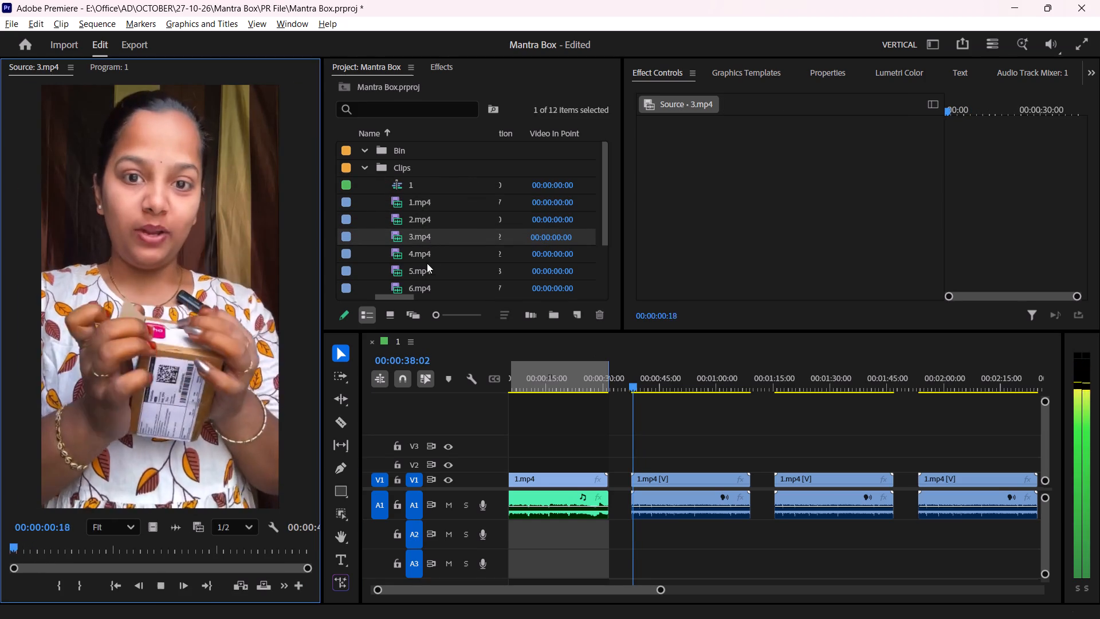
{"action": "double_click", "coordinate": [427, 258]}
{"action": "key", "text": "space"}
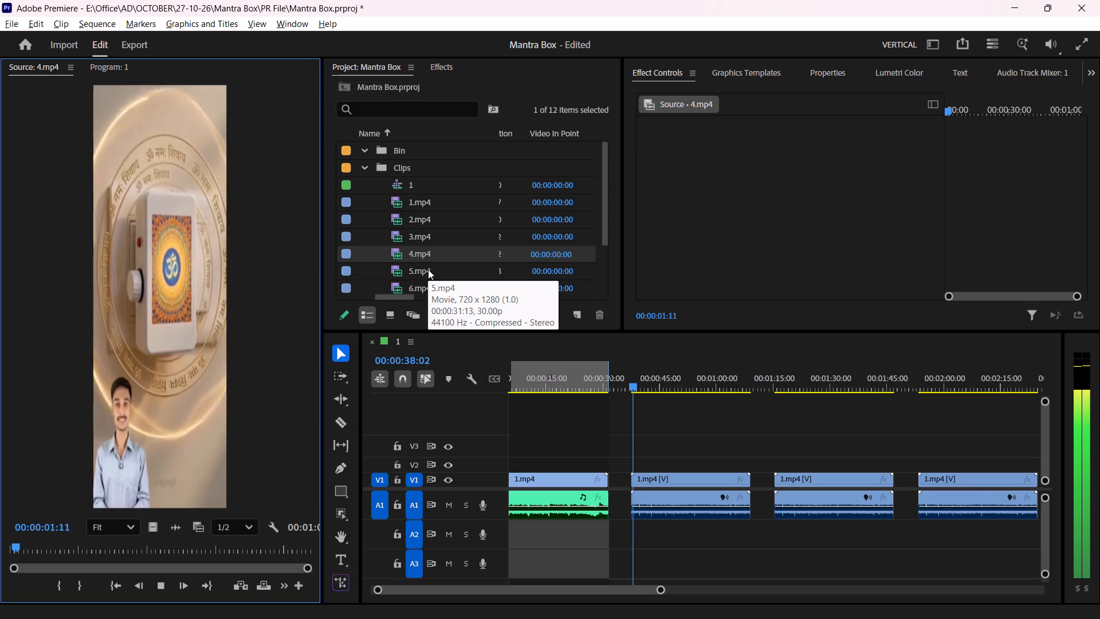
{"action": "double_click", "coordinate": [425, 268]}
{"action": "left_click", "coordinate": [424, 248]}
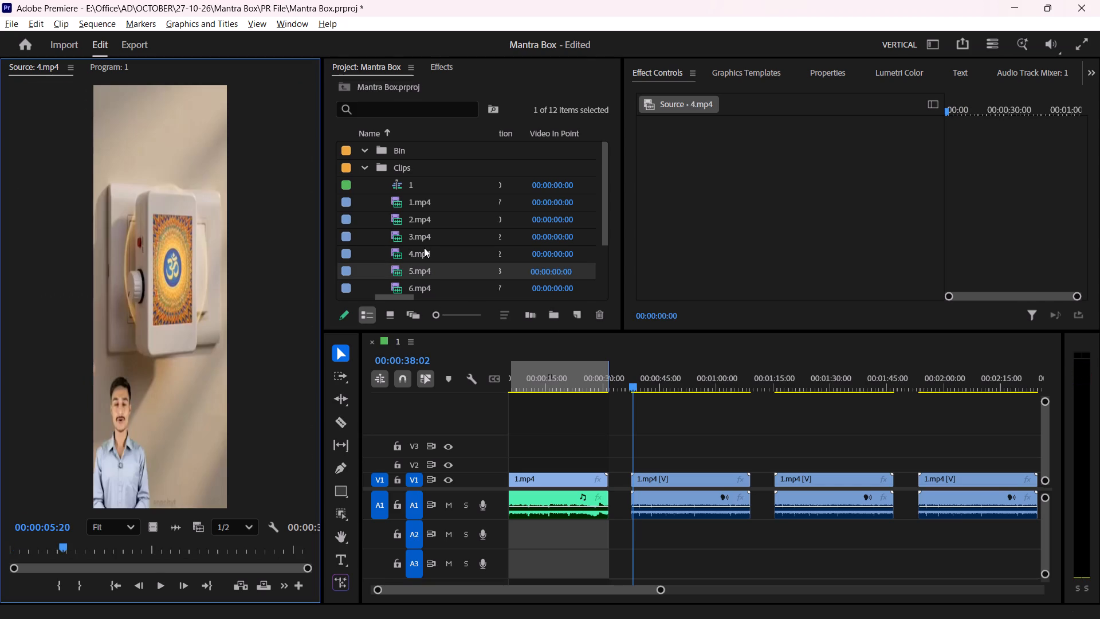
{"action": "double_click", "coordinate": [421, 268]}
{"action": "double_click", "coordinate": [524, 270]}
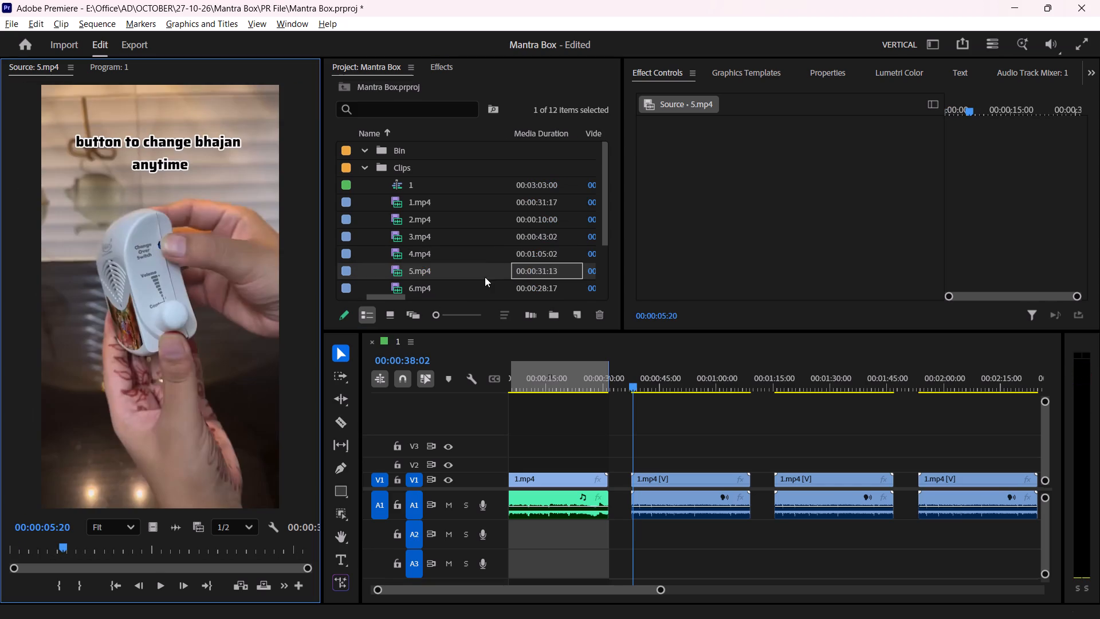
Place 5.mp4 on V2 above the second 1.mp4 clip, aligned to its start, and delete the overlay's audio.
{"action": "key", "text": "space"}
{"action": "key", "text": "space"}
{"action": "left_click_drag", "start_coordinate": [438, 272], "coordinate": [649, 453]}
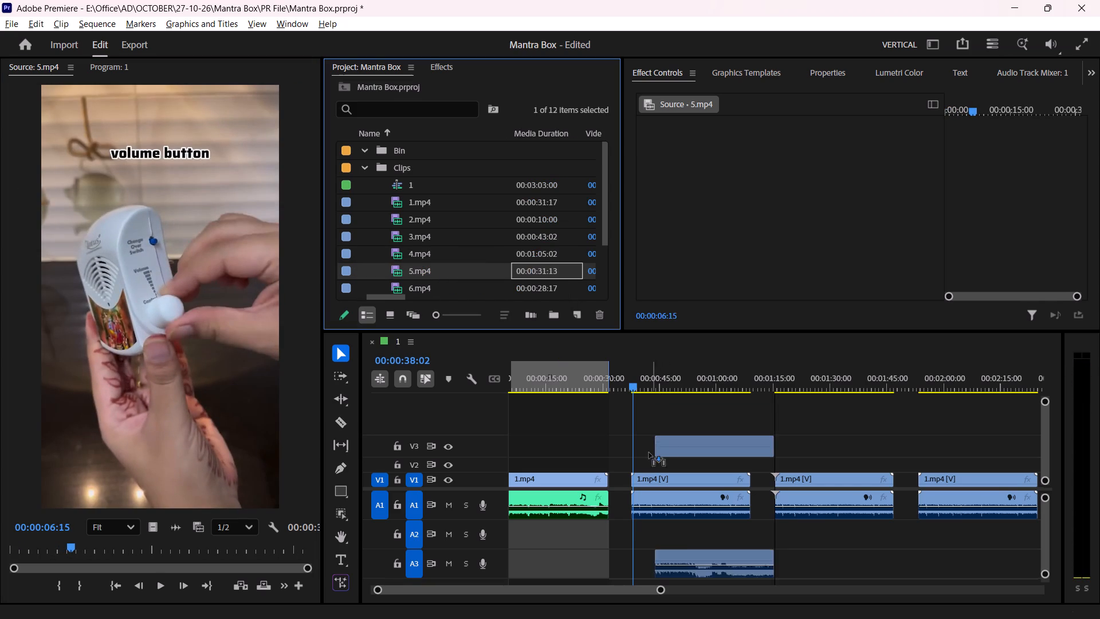
{"action": "left_click_drag", "start_coordinate": [649, 453], "coordinate": [639, 460]}
{"action": "left_click", "coordinate": [673, 527], "text": "alt"}
{"action": "key", "text": "s"}
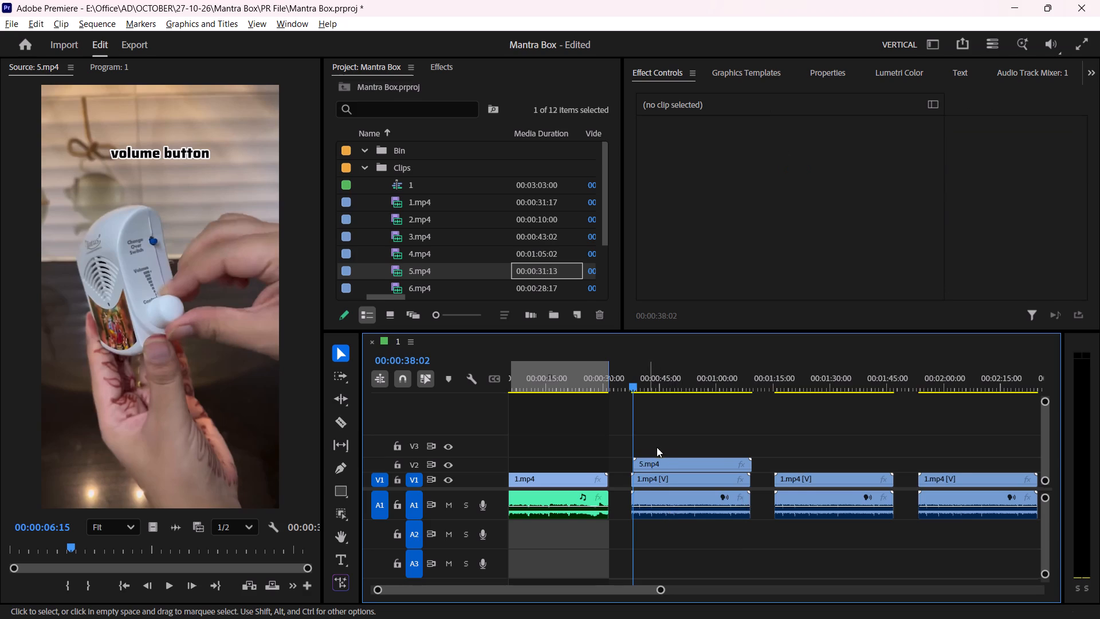
Play the second version from its start to review the 5.mp4 overlay through the "just plug and play" shot.
{"action": "scroll", "coordinate": [657, 446], "scroll_direction": "up", "scroll_amount": 9, "text": "alt"}
{"action": "left_click_drag", "start_coordinate": [605, 387], "coordinate": [631, 382]}
{"action": "left_click", "coordinate": [655, 465]}
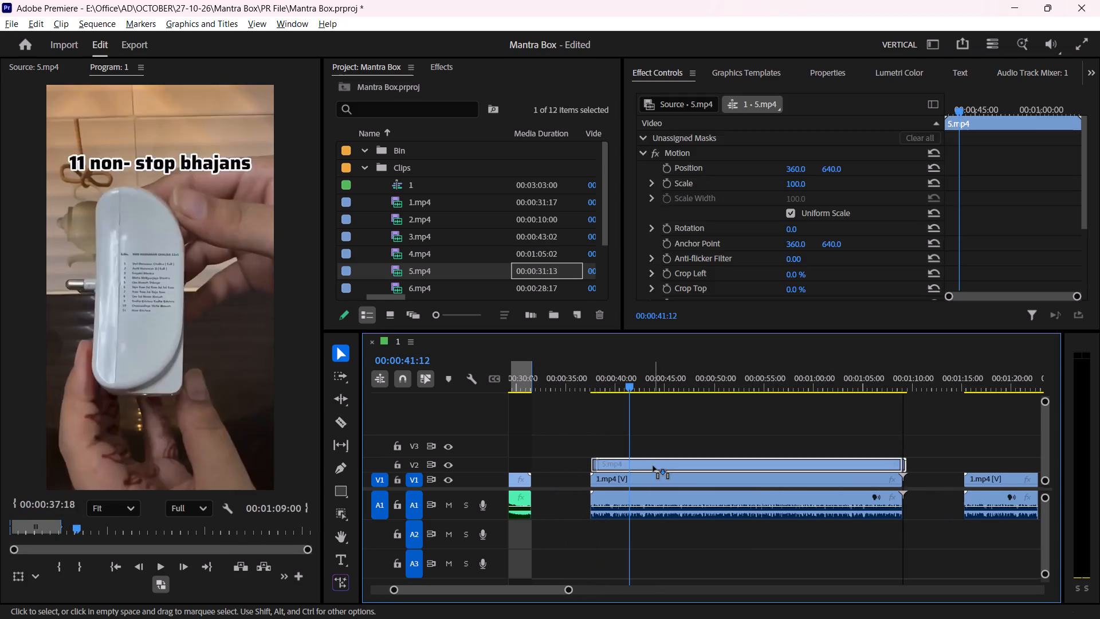
{"action": "left_click", "coordinate": [650, 434]}
{"action": "left_click", "coordinate": [584, 385]}
{"action": "key", "text": "space"}
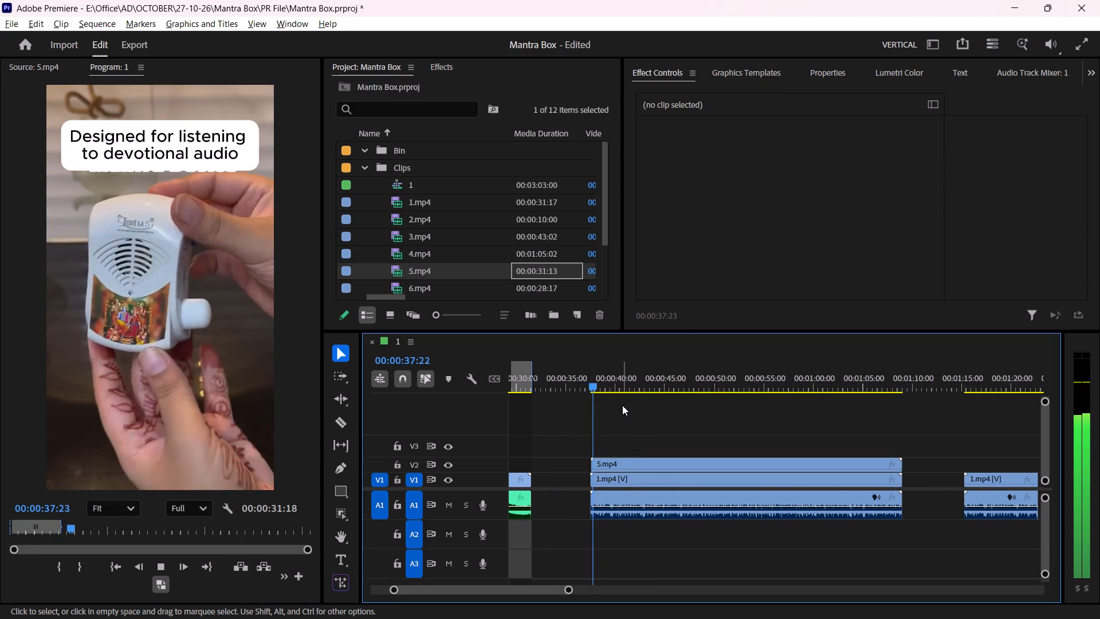
{"action": "scroll", "coordinate": [622, 405], "scroll_direction": "down", "scroll_amount": 3}
{"action": "scroll", "coordinate": [673, 402], "scroll_direction": "down", "scroll_amount": 9}
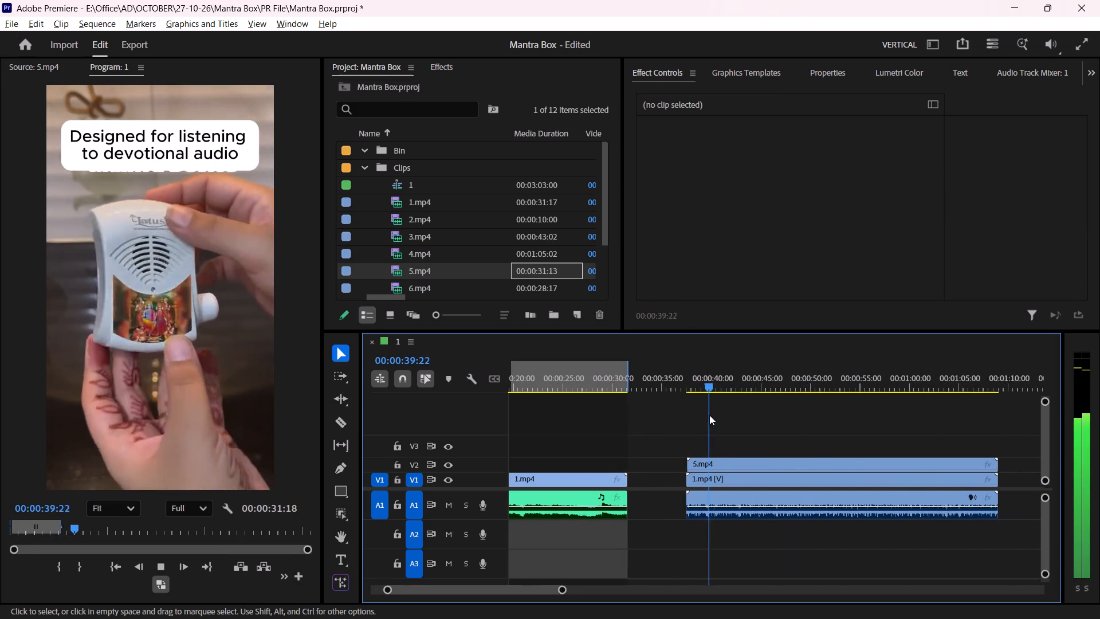
{"action": "scroll", "coordinate": [709, 415], "scroll_direction": "down", "scroll_amount": 6}
{"action": "scroll", "coordinate": [663, 418], "scroll_direction": "down", "scroll_amount": 2}
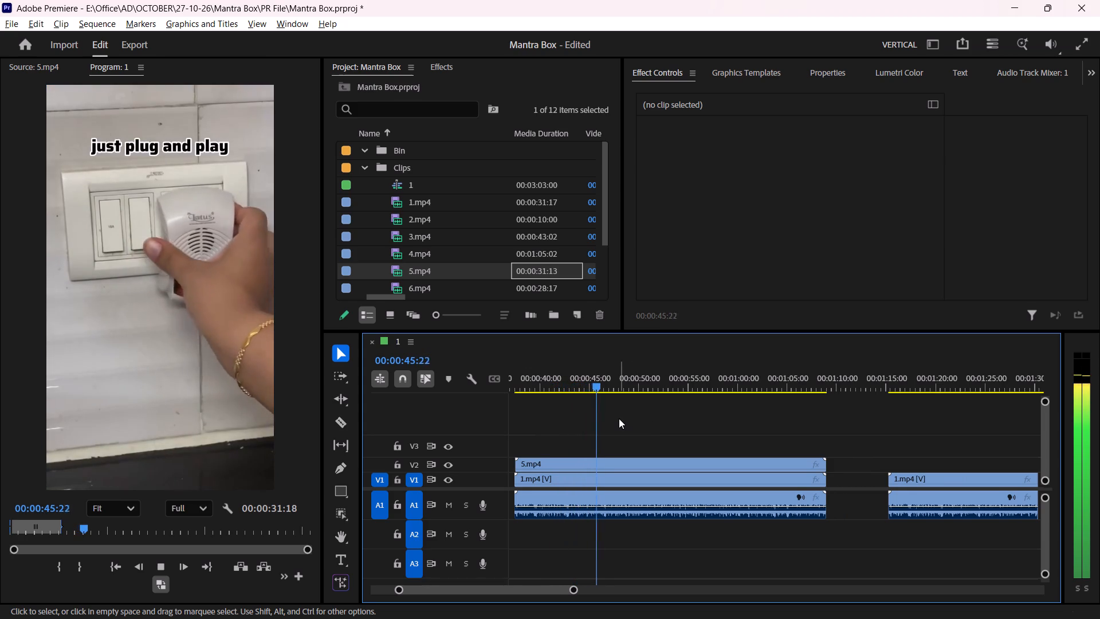
{"action": "key", "text": "space"}
Split the 5.mp4 overlay at 00:00:45:12, move the later part up to V3, and hide track V3.
{"action": "left_click", "coordinate": [578, 382]}
{"action": "key", "text": "space"}
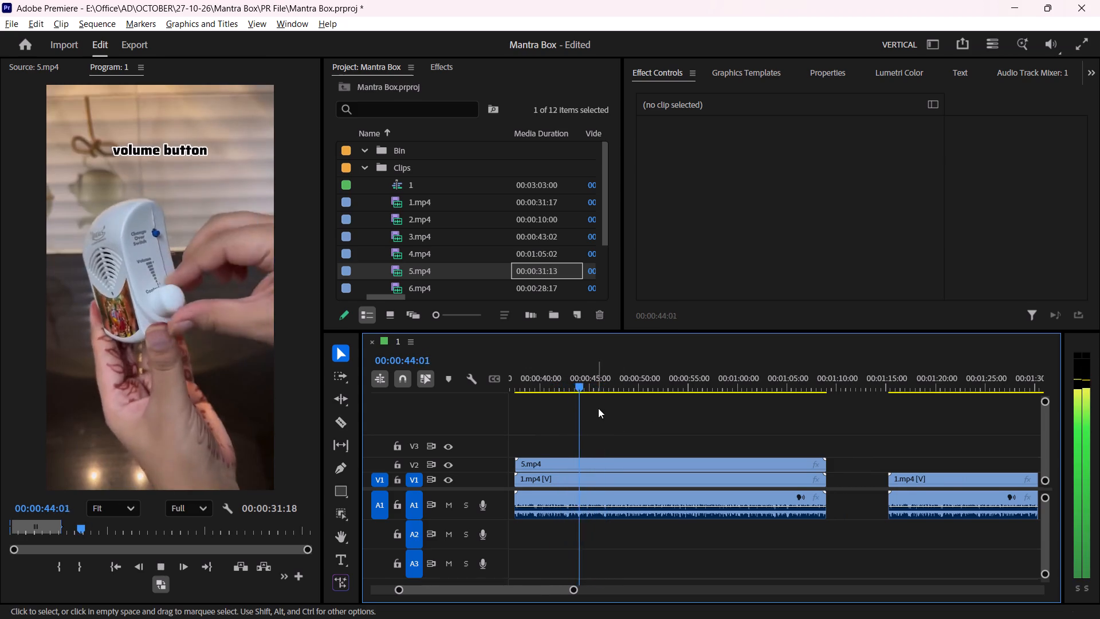
{"action": "scroll", "coordinate": [603, 416], "scroll_direction": "up", "scroll_amount": 6, "text": "alt"}
{"action": "key", "text": "space"}
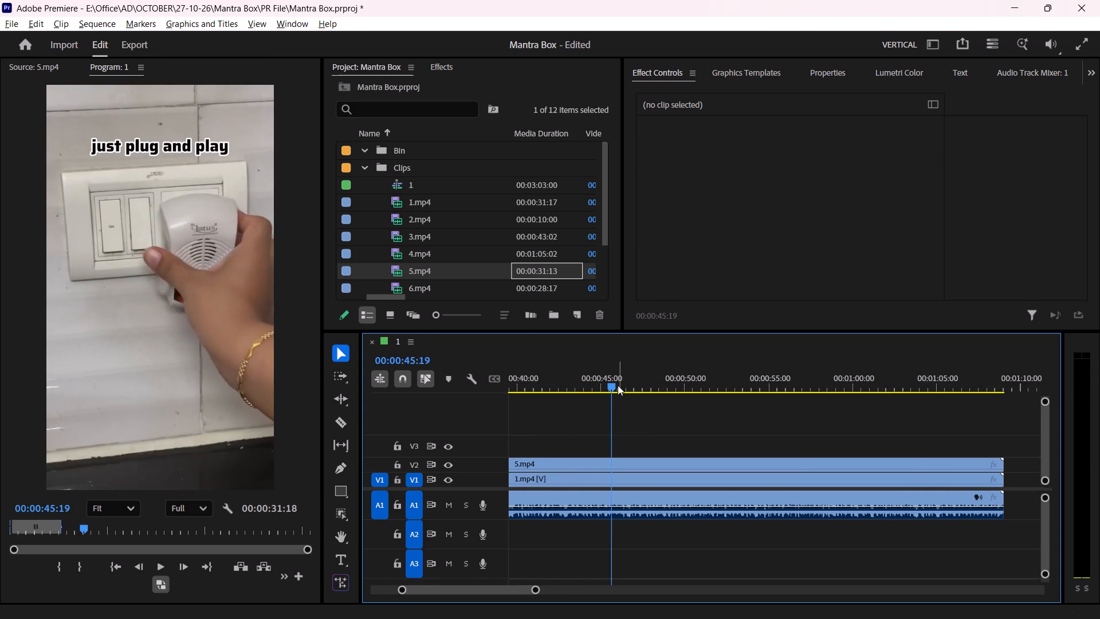
{"action": "left_click", "coordinate": [613, 382]}
{"action": "left_click", "coordinate": [631, 464]}
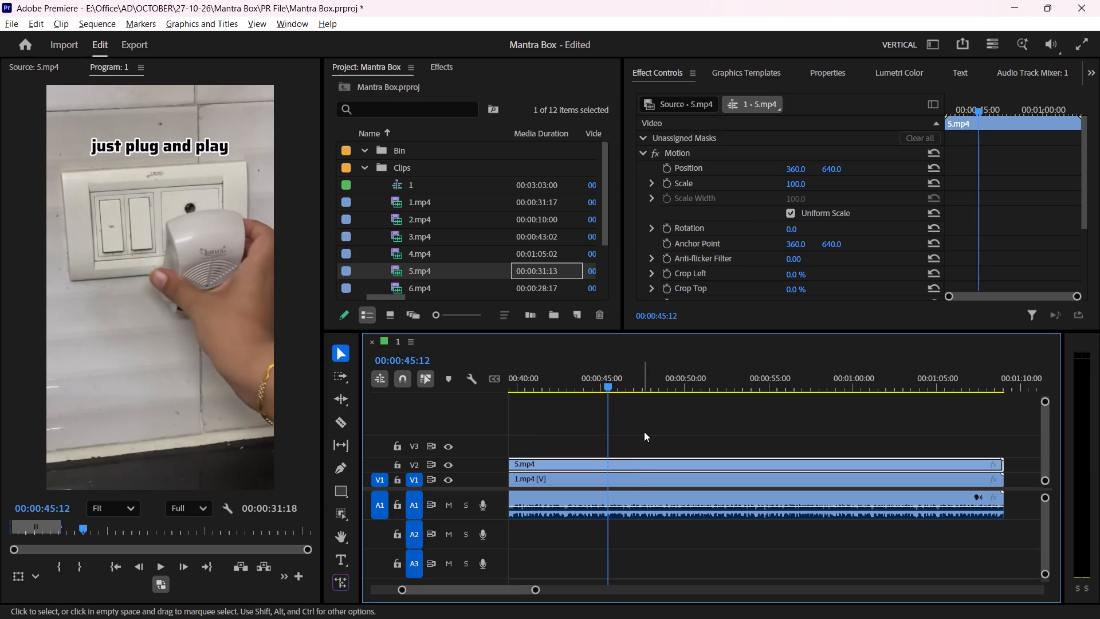
{"action": "key", "text": "w"}
{"action": "left_click_drag", "start_coordinate": [635, 464], "coordinate": [637, 446]}
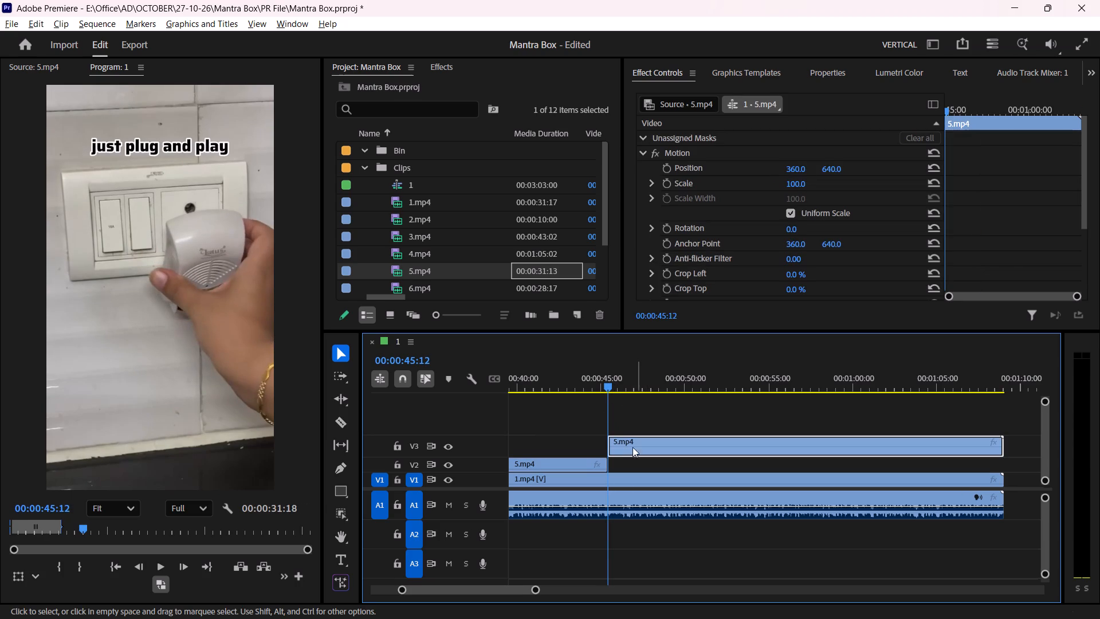
{"action": "left_click", "coordinate": [449, 446]}
Play the uncovered 1.mp4 footage, split the V3 part of 5.mp4 at 00:00:50:14, and move its later portion back to V2.
{"action": "key", "text": "space"}
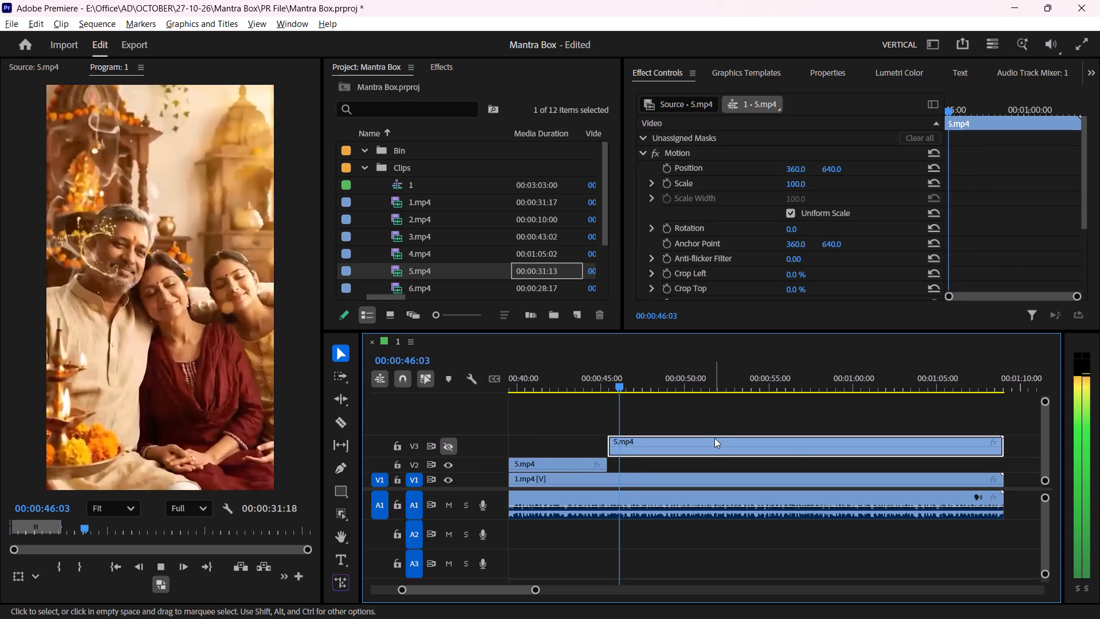
{"action": "scroll", "coordinate": [714, 438], "scroll_direction": "down", "scroll_amount": 7}
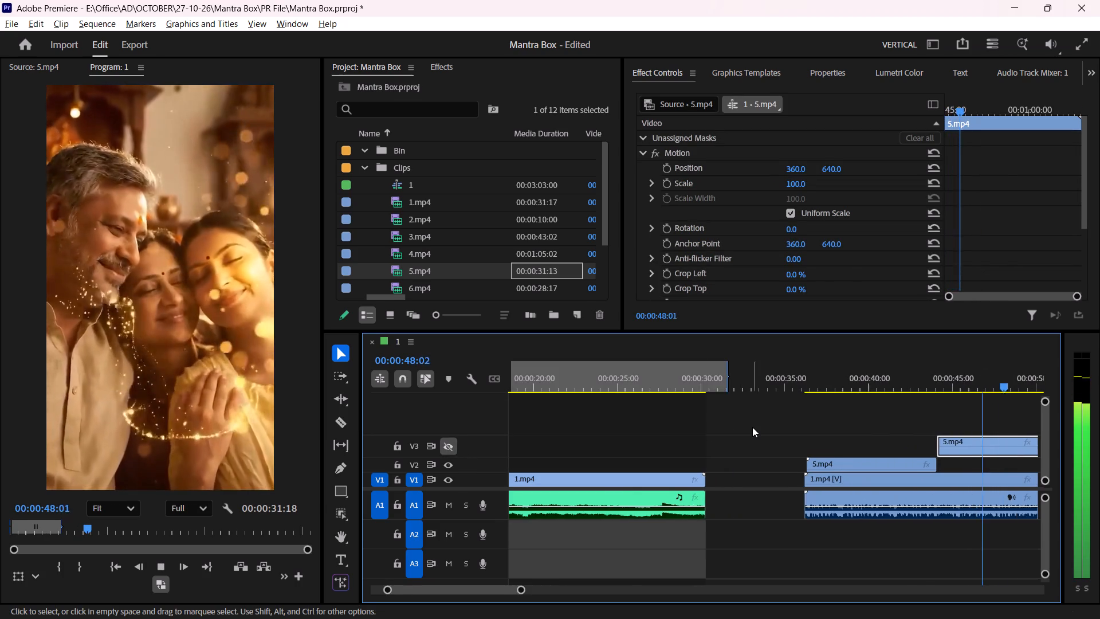
{"action": "scroll", "coordinate": [752, 427], "scroll_direction": "down", "scroll_amount": 11}
{"action": "key", "text": "space"}
{"action": "key", "text": "space"}
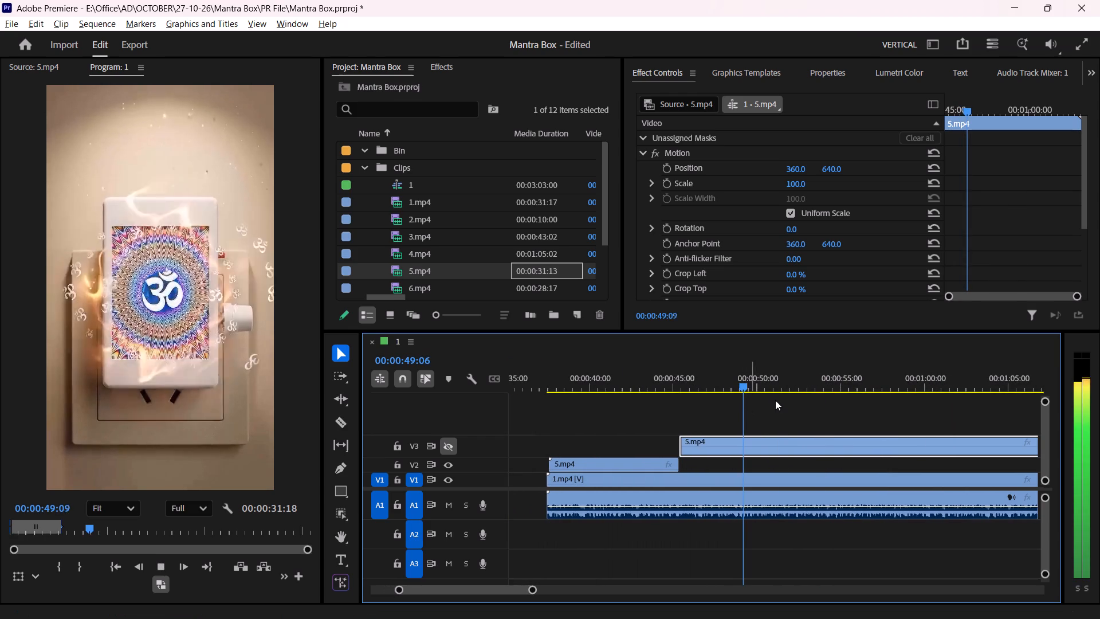
{"action": "key", "text": "space"}
{"action": "key", "text": "w"}
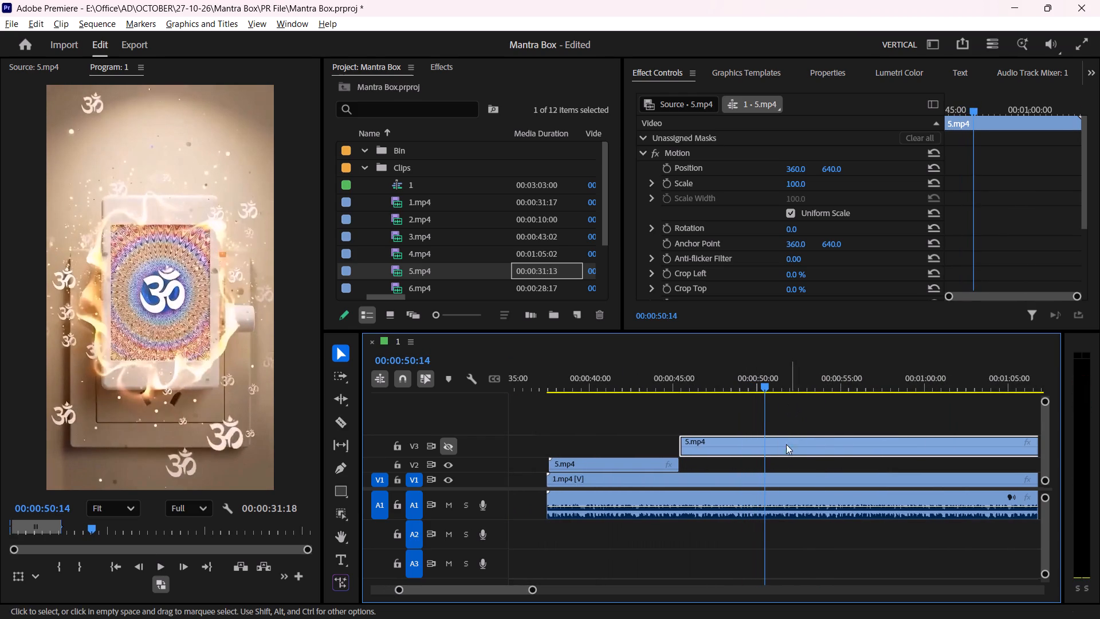
{"action": "left_click_drag", "start_coordinate": [790, 448], "coordinate": [792, 460]}
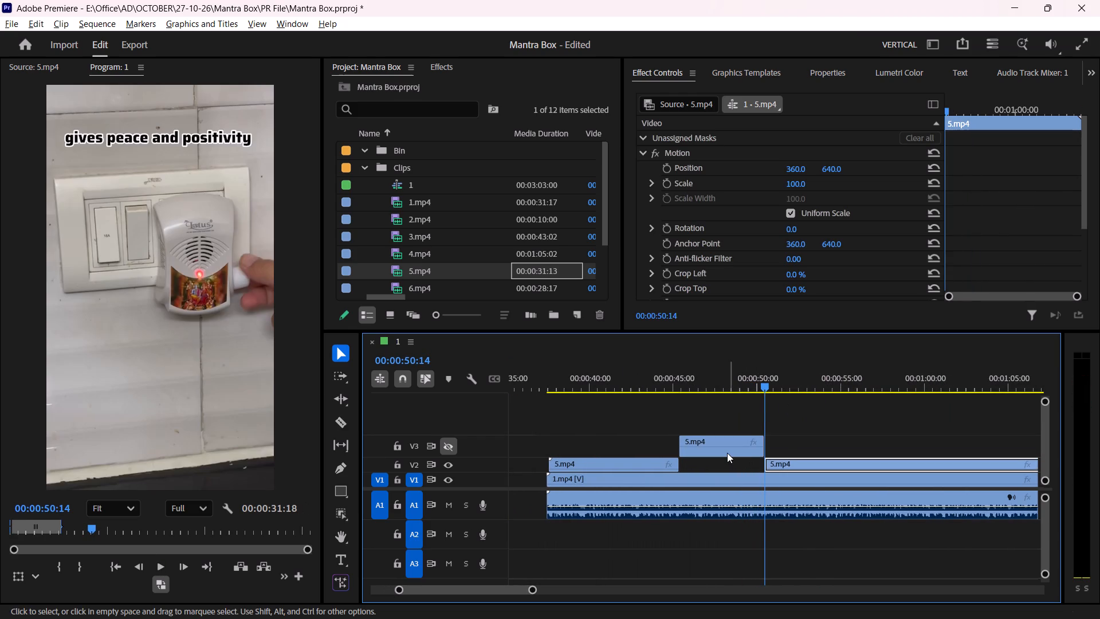
Delete the leftover piece of 5.mp4 from V3.
{"action": "left_click", "coordinate": [727, 453]}
{"action": "key", "text": "s"}
Play the second version from 00:00:50:14 to review the later 5.mp4 overlay on V2.
{"action": "left_click", "coordinate": [794, 414]}
{"action": "key", "text": "space"}
{"action": "scroll", "coordinate": [795, 413], "scroll_direction": "down", "scroll_amount": 5}
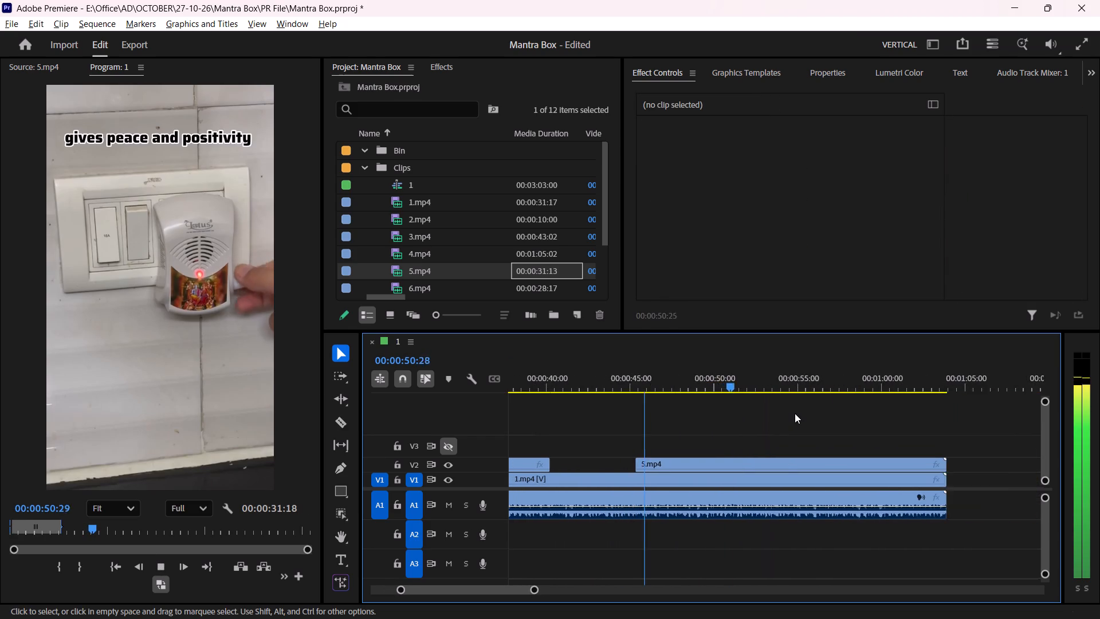
{"action": "scroll", "coordinate": [771, 413], "scroll_direction": "down", "scroll_amount": 5, "text": "alt"}
{"action": "scroll", "coordinate": [732, 420], "scroll_direction": "up", "scroll_amount": 6, "text": "alt"}
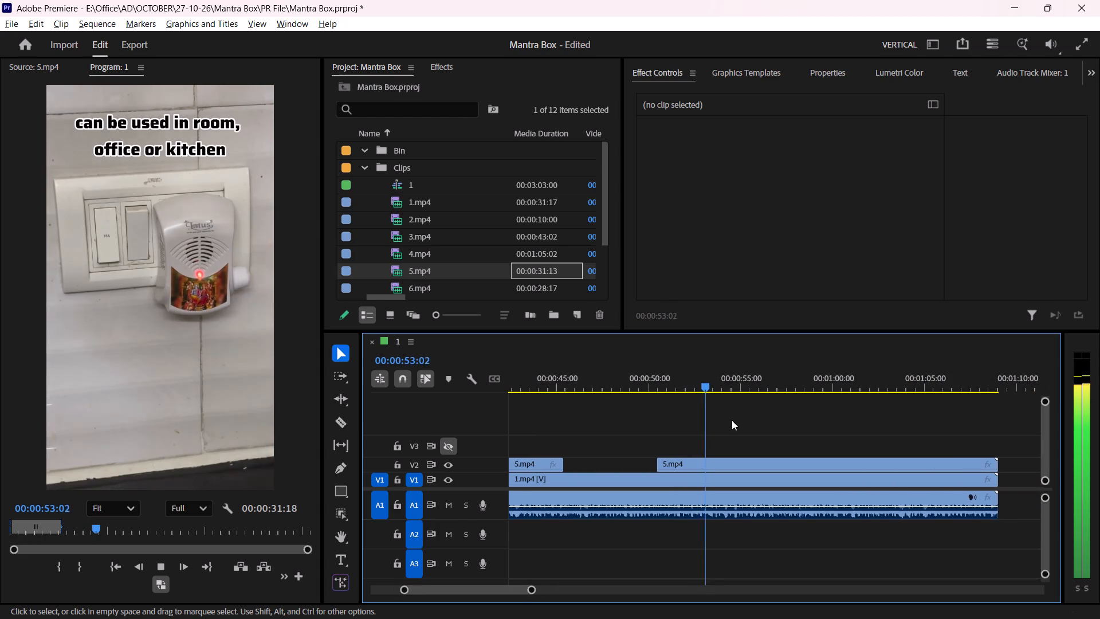
{"action": "scroll", "coordinate": [732, 420], "scroll_direction": "down", "scroll_amount": 4, "text": "alt"}
{"action": "scroll", "coordinate": [732, 420], "scroll_direction": "up", "scroll_amount": 7, "text": "alt"}
{"action": "scroll", "coordinate": [732, 420], "scroll_direction": "down", "scroll_amount": 5, "text": "alt"}
{"action": "key", "text": "space"}
Split the later 5.mp4 overlay at 00:00:54:02 and delete the portion after the cut.
{"action": "left_click_drag", "start_coordinate": [744, 383], "coordinate": [686, 394]}
{"action": "key", "text": "space"}
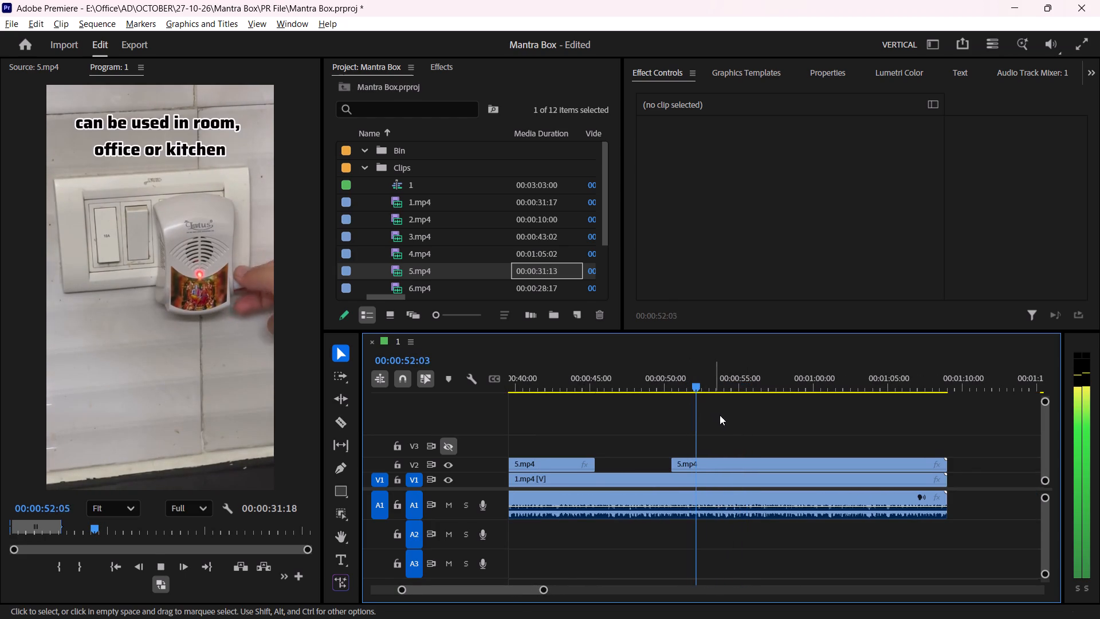
{"action": "key", "text": "space"}
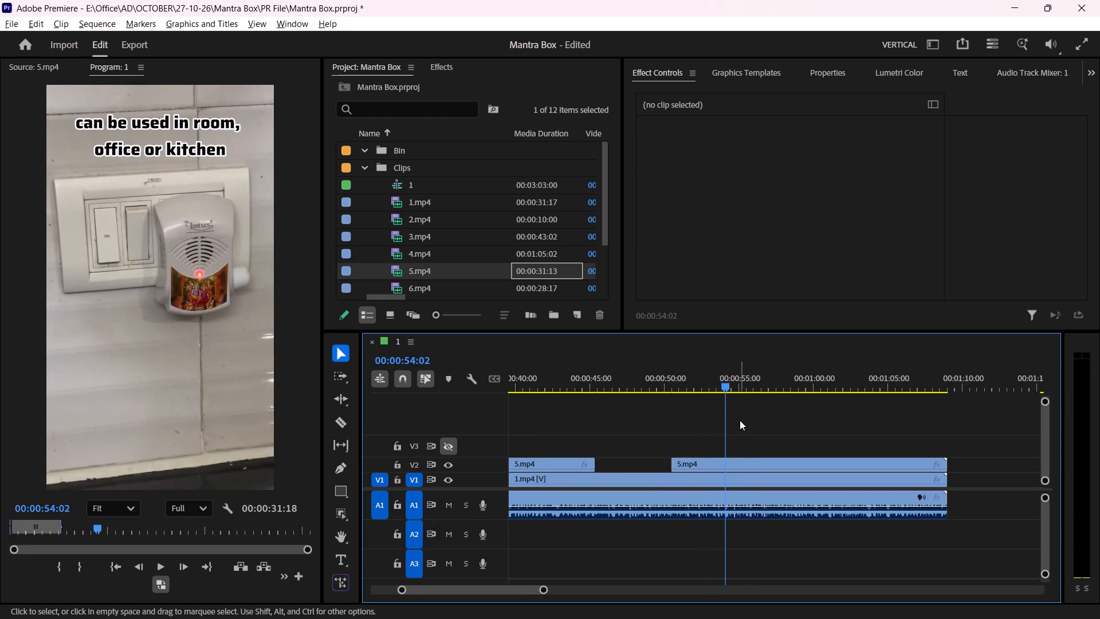
{"action": "left_click", "coordinate": [739, 454]}
{"action": "left_click", "coordinate": [740, 464]}
{"action": "key", "text": "w"}
{"action": "left_click", "coordinate": [756, 465]}
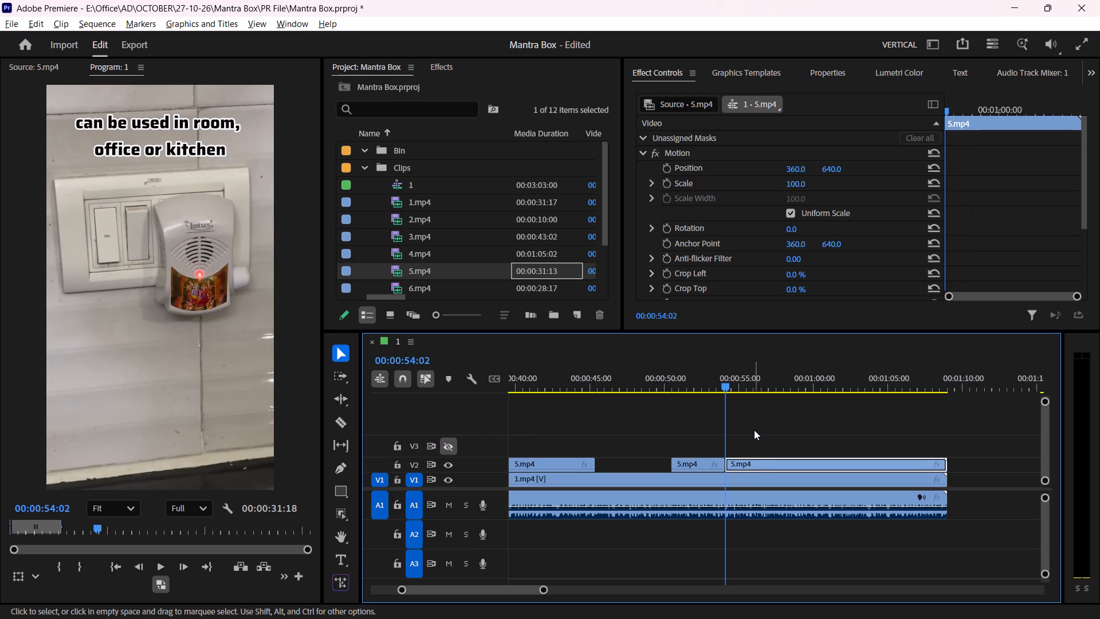
{"action": "key", "text": "s"}
Play the second version beyond the last 5.mp4 overlay, and briefly check the opening of the third 1.mp4 clip.
{"action": "key", "text": "space"}
{"action": "scroll", "coordinate": [758, 442], "scroll_direction": "down", "scroll_amount": 5, "text": "alt"}
{"action": "scroll", "coordinate": [758, 442], "scroll_direction": "up", "scroll_amount": 5, "text": "alt"}
{"action": "scroll", "coordinate": [758, 442], "scroll_direction": "down", "scroll_amount": 5, "text": "alt"}
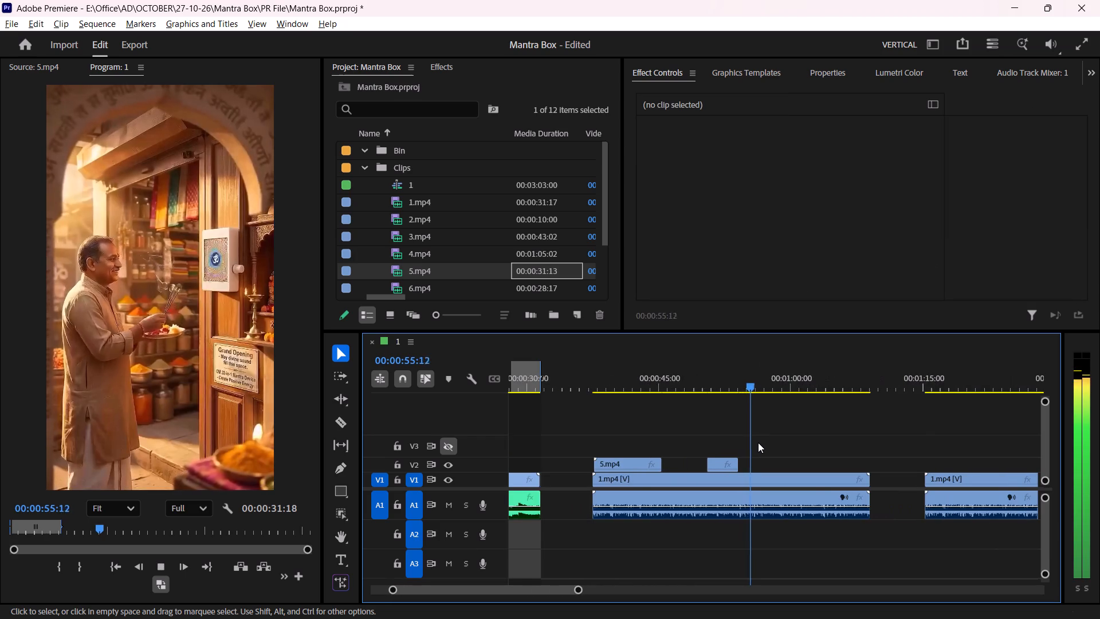
{"action": "scroll", "coordinate": [758, 442], "scroll_direction": "down", "scroll_amount": 5, "text": "alt"}
{"action": "scroll", "coordinate": [779, 423], "scroll_direction": "up", "scroll_amount": 4, "text": "alt"}
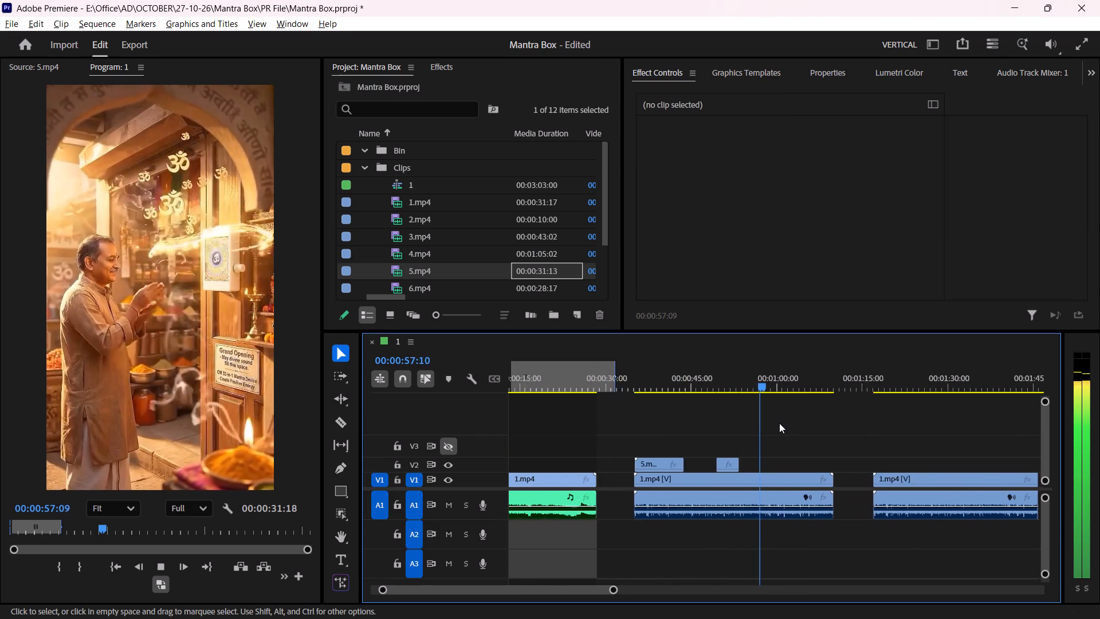
{"action": "scroll", "coordinate": [779, 423], "scroll_direction": "down", "scroll_amount": 4, "text": "alt"}
{"action": "left_click_drag", "start_coordinate": [873, 387], "coordinate": [853, 393]}
{"action": "scroll", "coordinate": [854, 412], "scroll_direction": "down", "scroll_amount": 3}
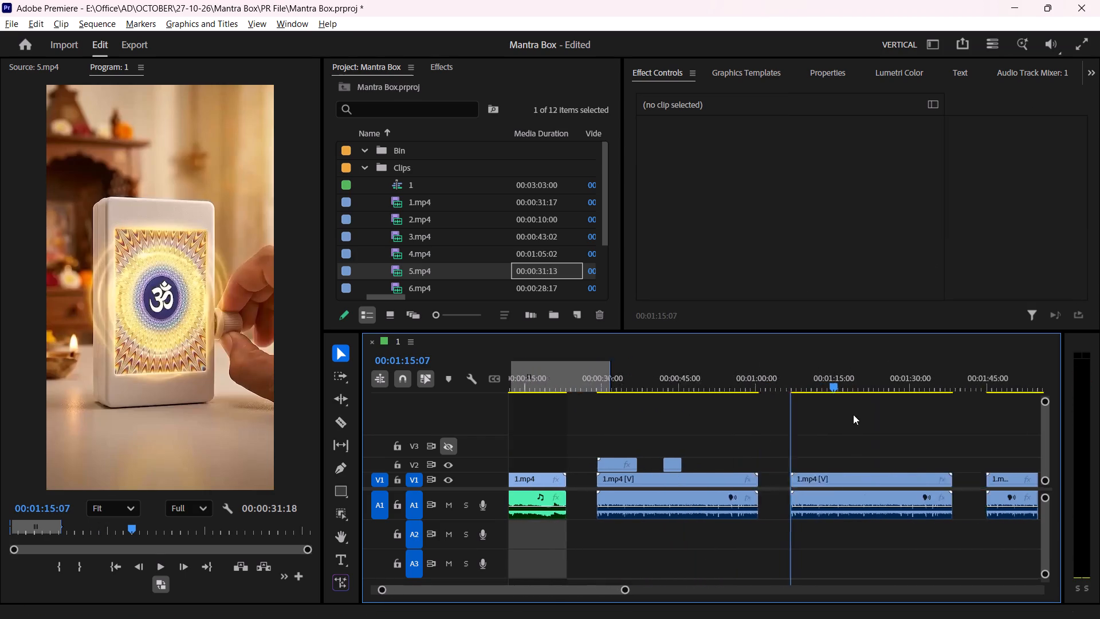
{"action": "scroll", "coordinate": [853, 414], "scroll_direction": "down", "scroll_amount": 8}
{"action": "key", "text": "space"}
{"action": "key", "text": "space"}
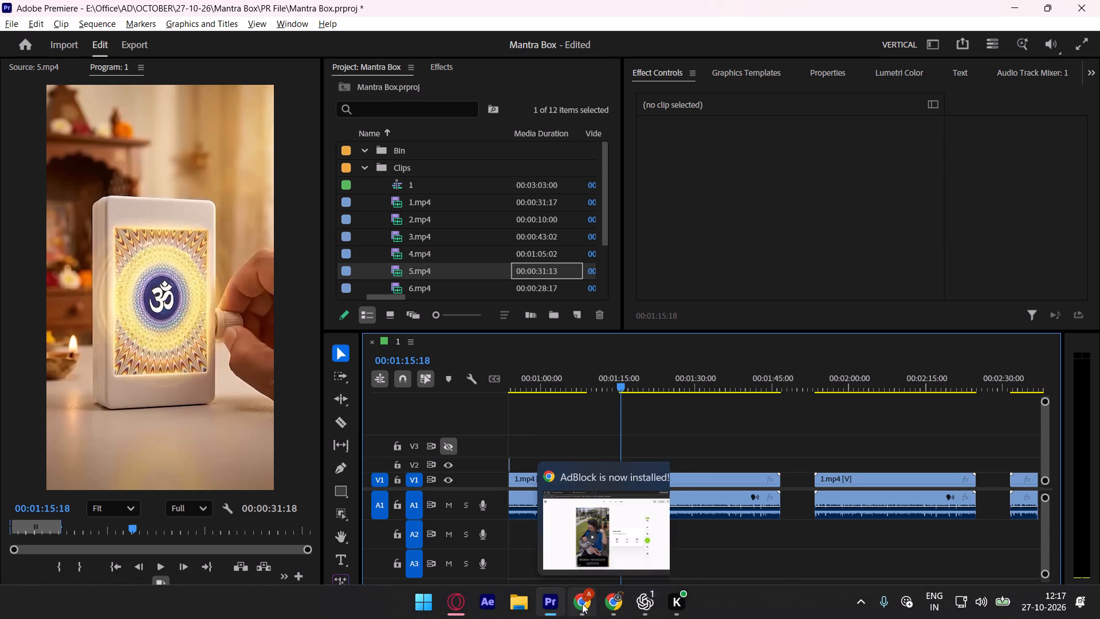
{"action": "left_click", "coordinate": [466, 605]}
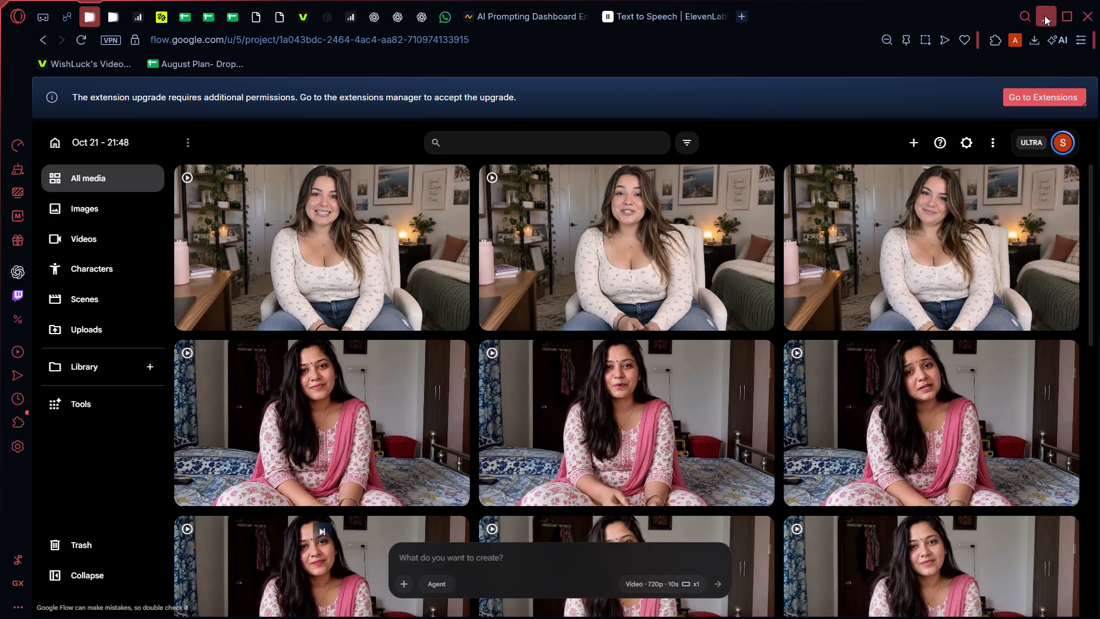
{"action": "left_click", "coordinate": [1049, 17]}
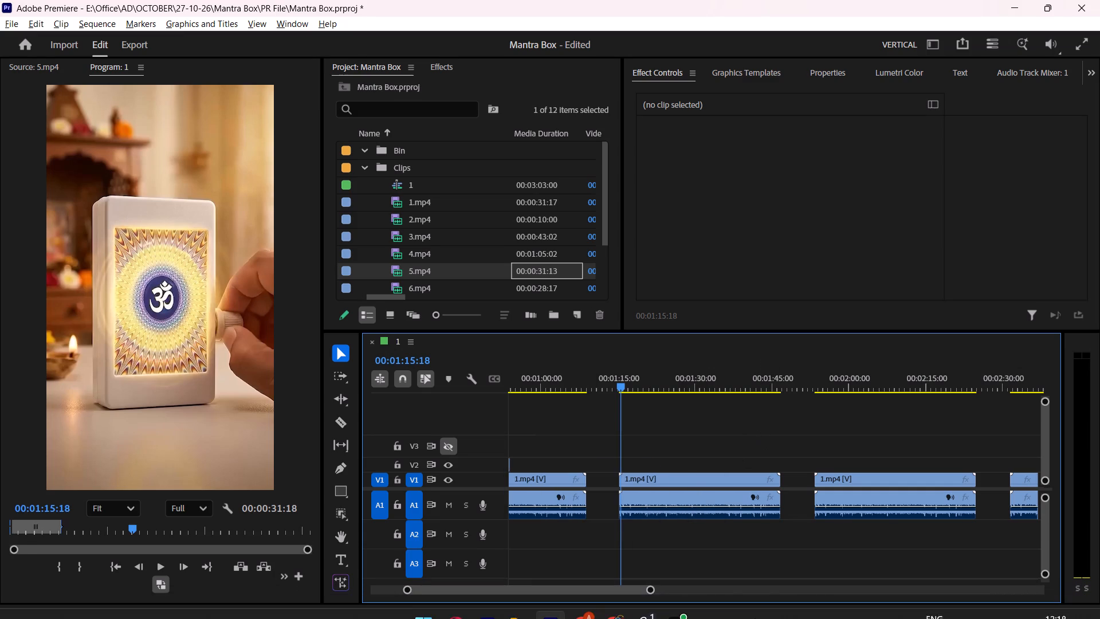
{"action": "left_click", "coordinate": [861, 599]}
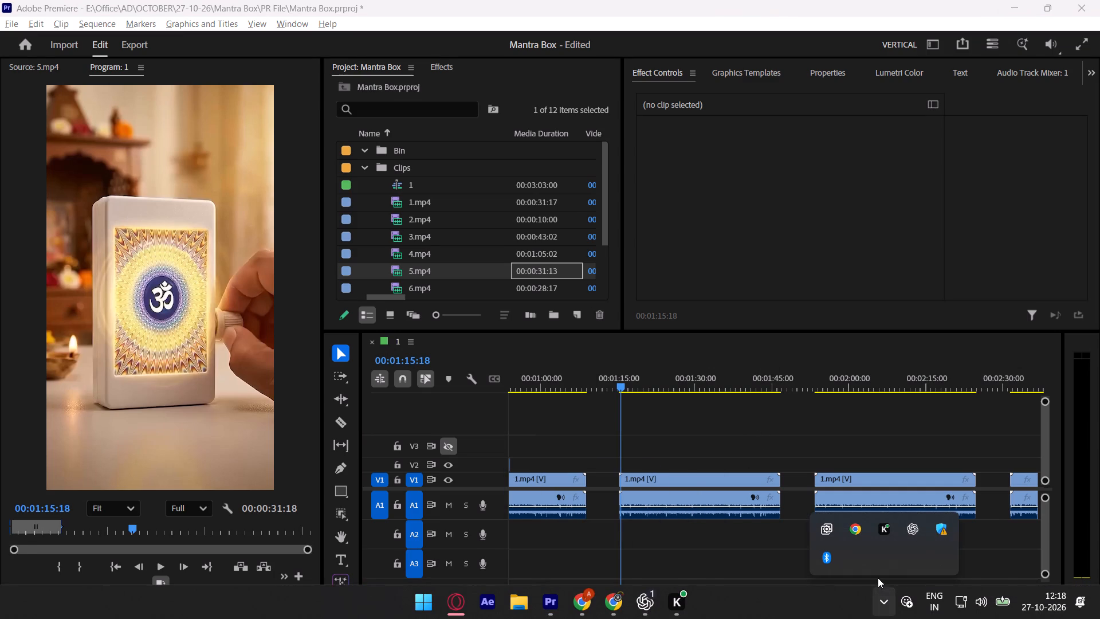
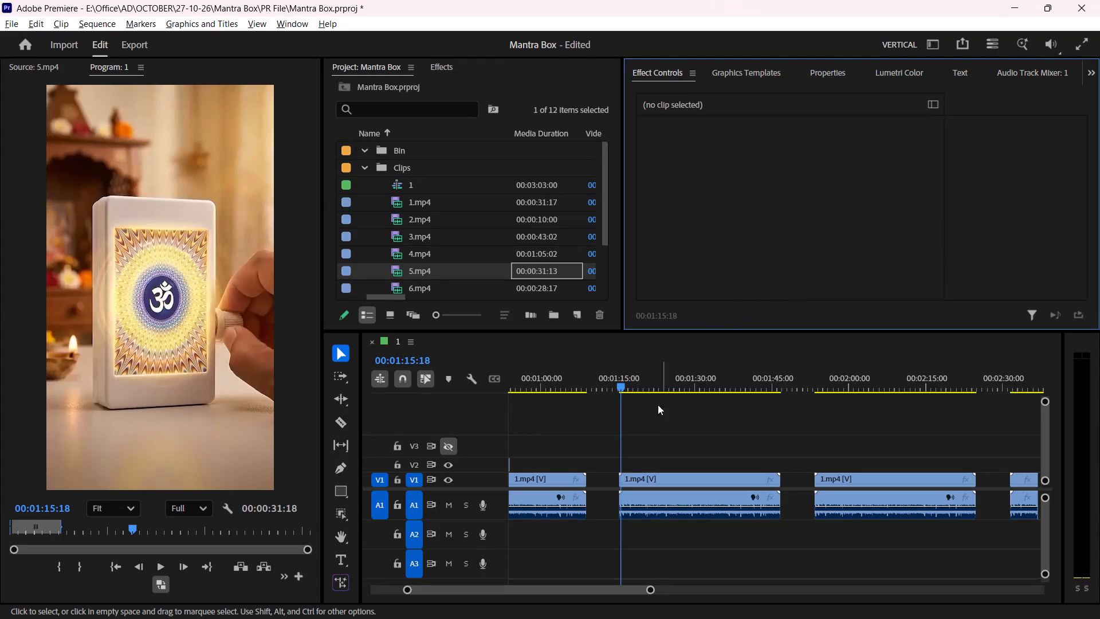
Park the playhead at the start of the third 1.mp4 clip, 00:01:15:07, and save the project.
{"action": "left_click", "coordinate": [619, 386], "text": "shift"}
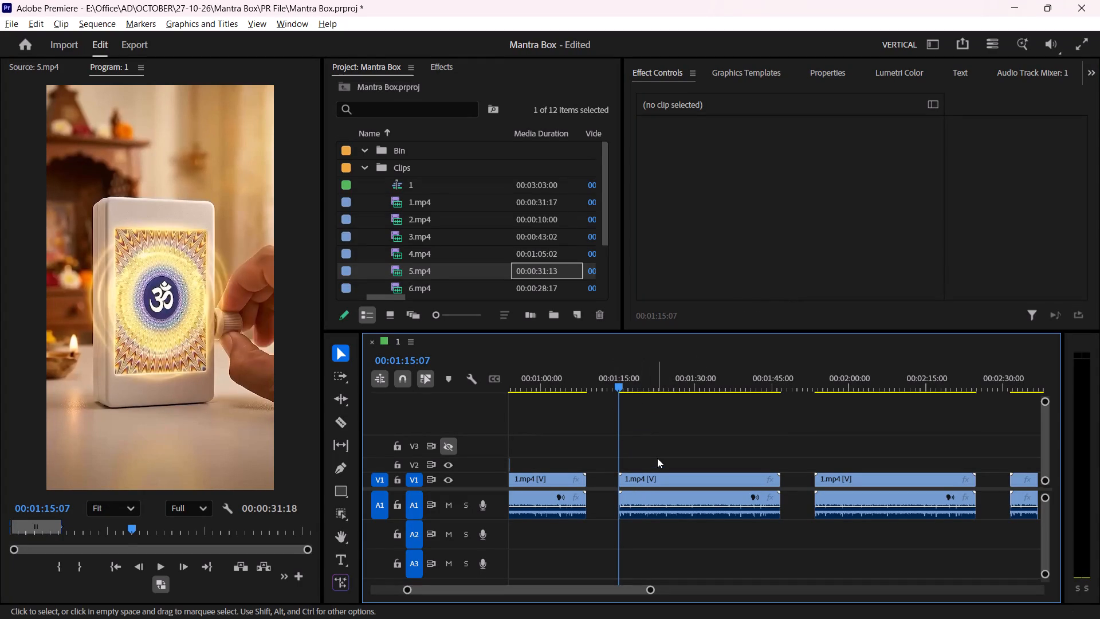
{"action": "key", "text": "ctrl+s"}
{"action": "scroll", "coordinate": [658, 462], "scroll_direction": "up", "scroll_amount": 4}
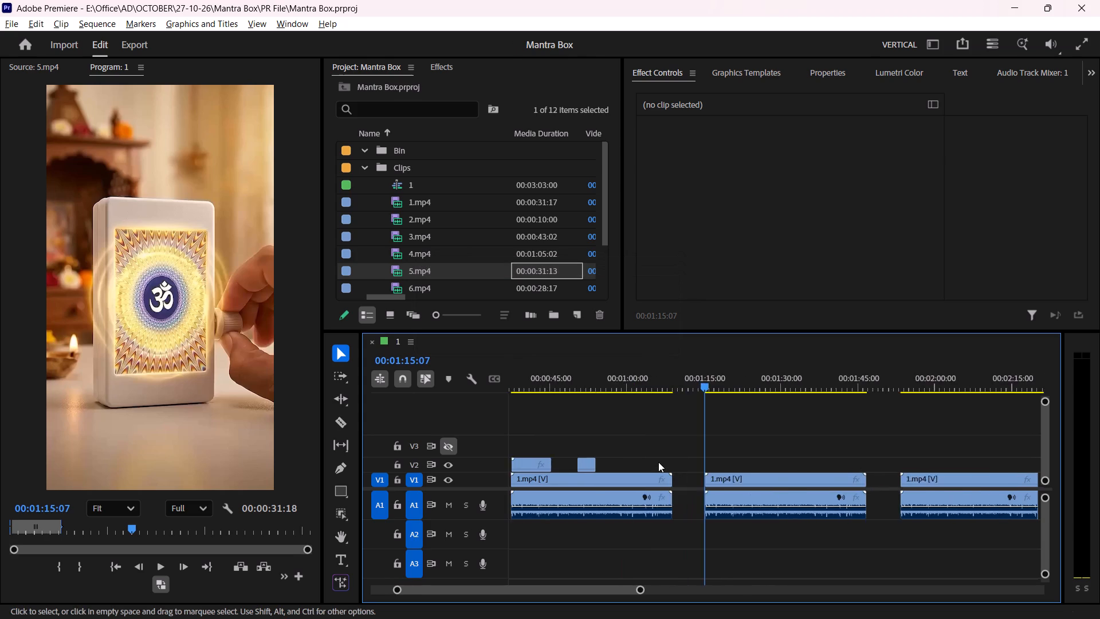
{"action": "scroll", "coordinate": [658, 462], "scroll_direction": "up", "scroll_amount": 4}
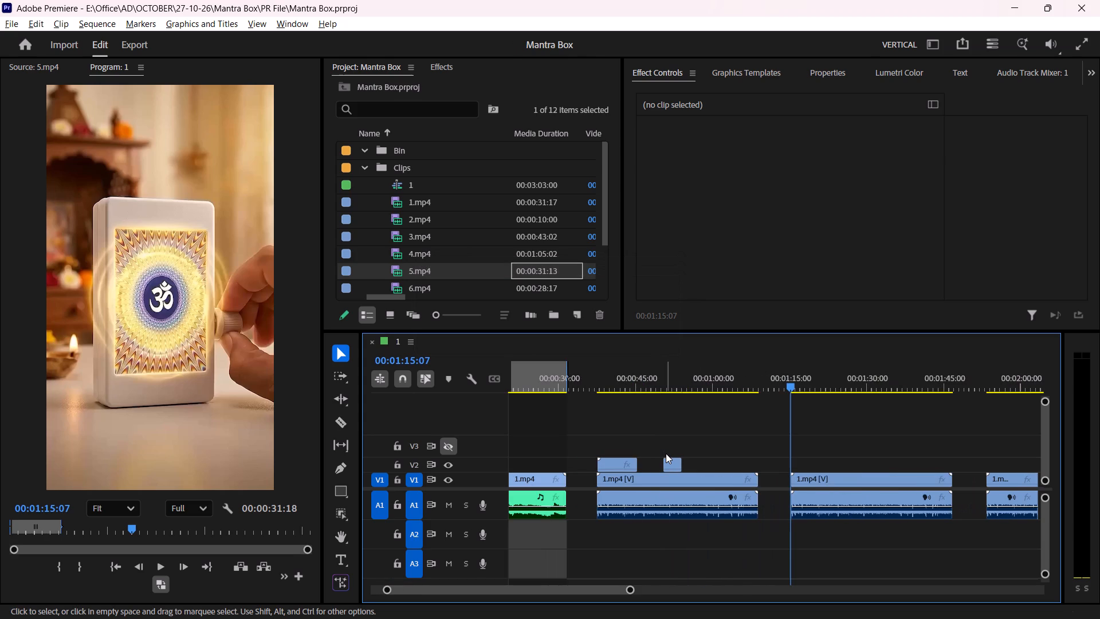
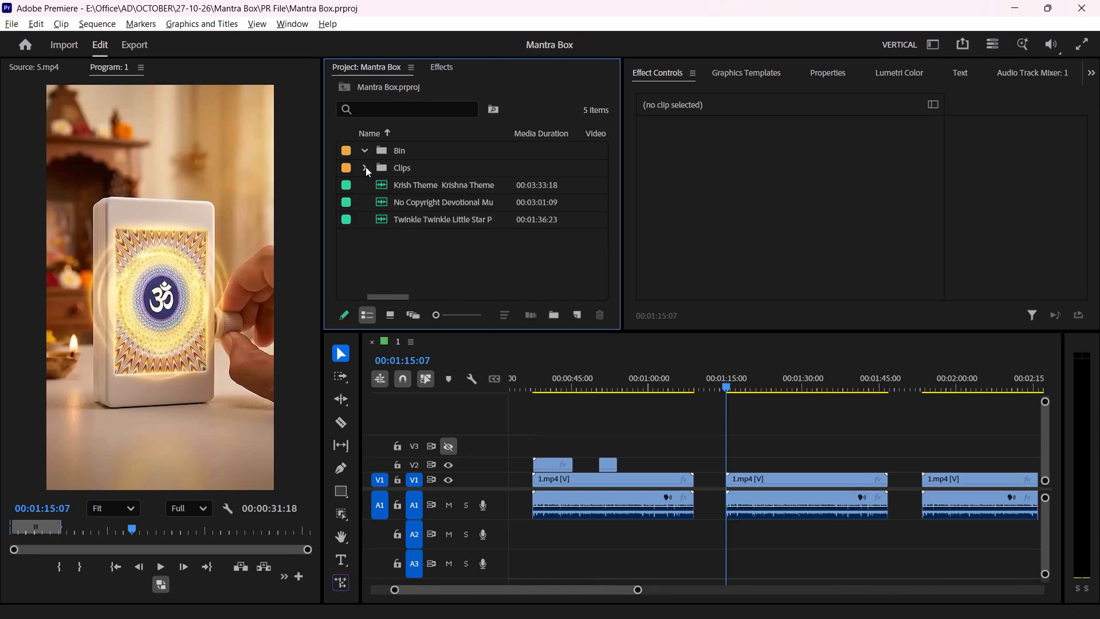
{"action": "double_click", "coordinate": [441, 244]}
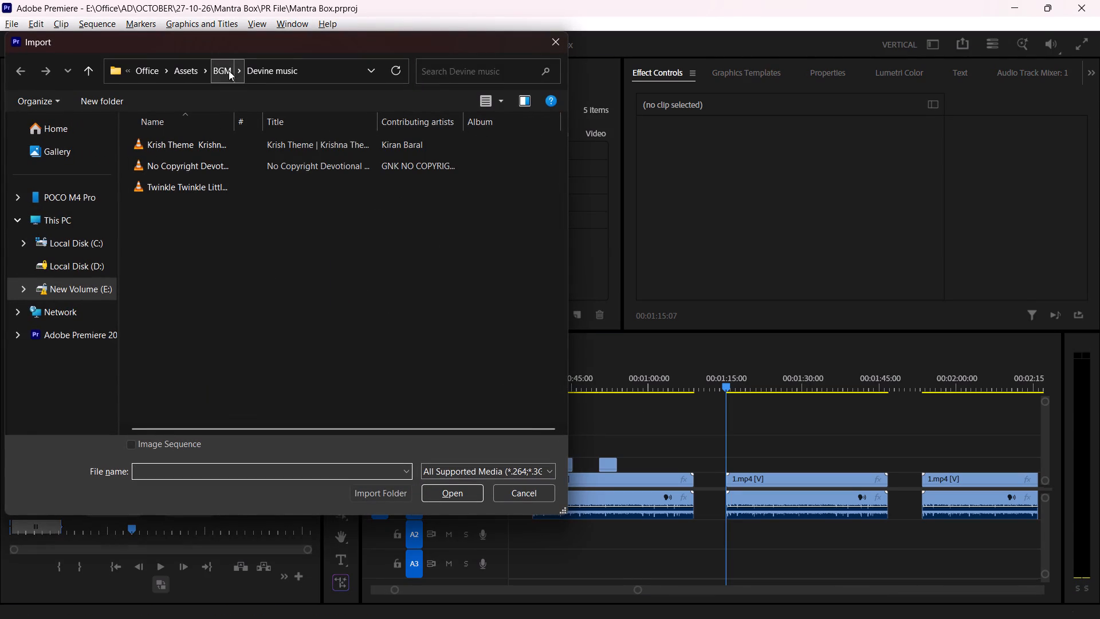
{"action": "left_click", "coordinate": [70, 288]}
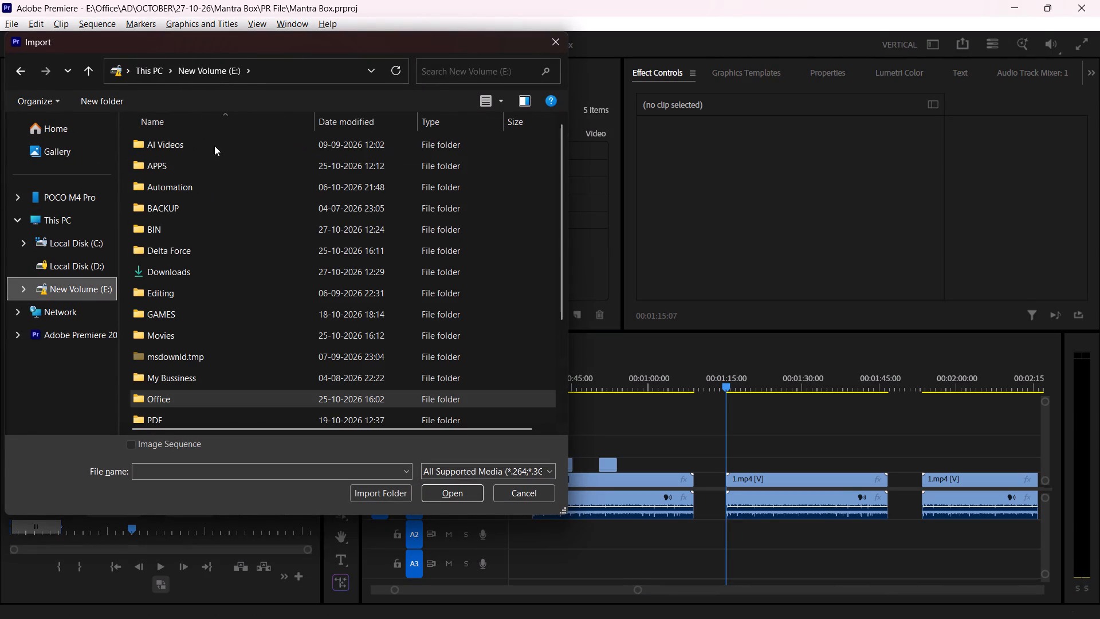
{"action": "double_click", "coordinate": [186, 404]}
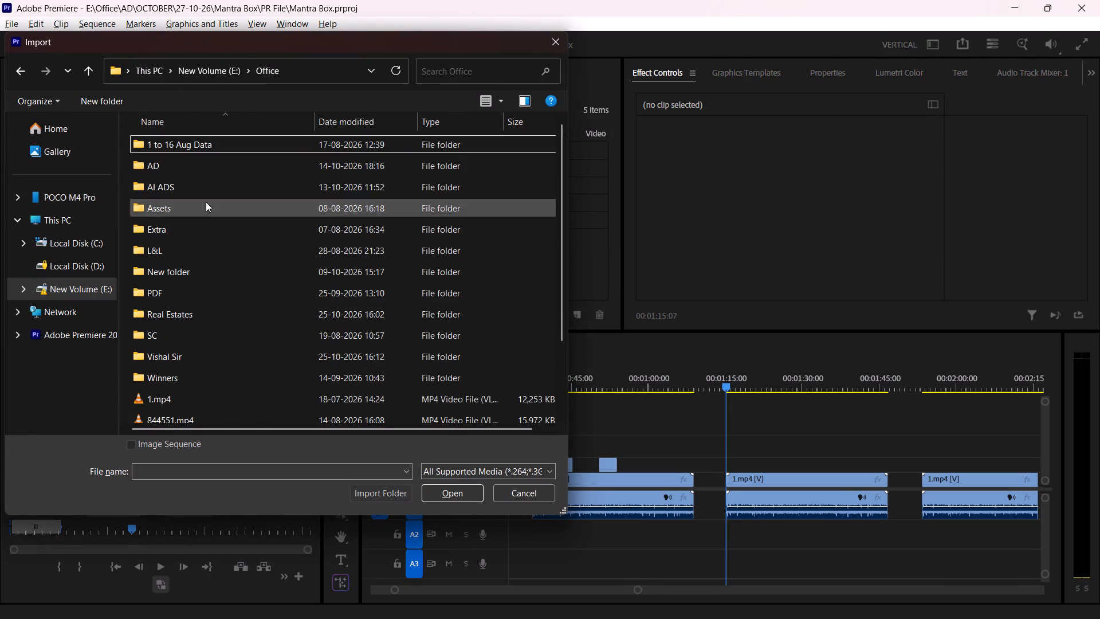
{"action": "double_click", "coordinate": [205, 170]}
{"action": "double_click", "coordinate": [260, 173]}
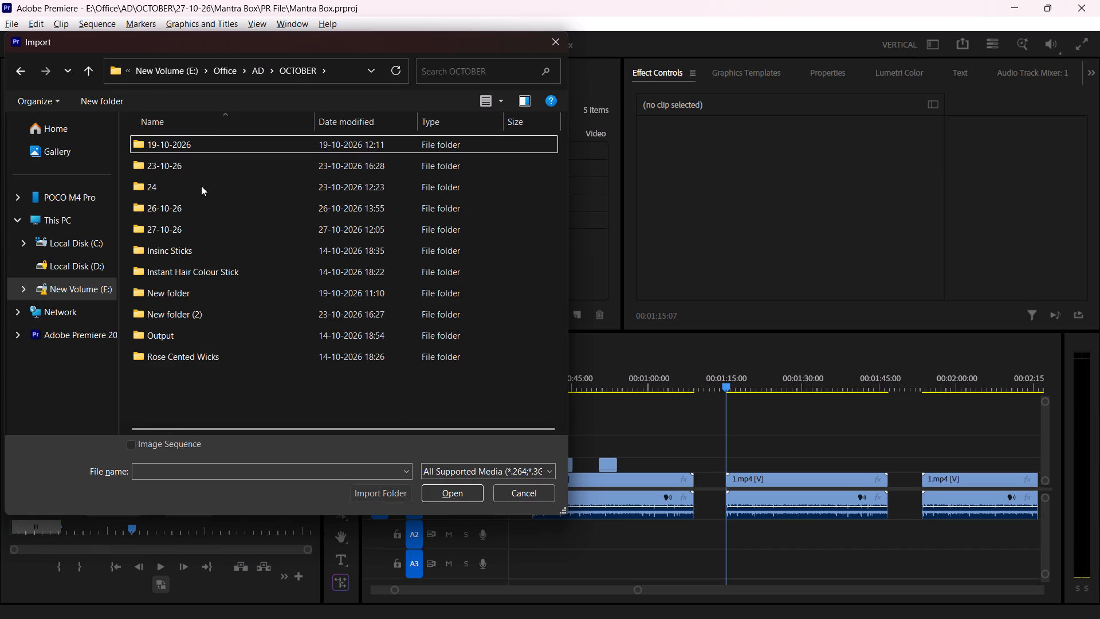
{"action": "double_click", "coordinate": [182, 232]}
{"action": "double_click", "coordinate": [198, 162]}
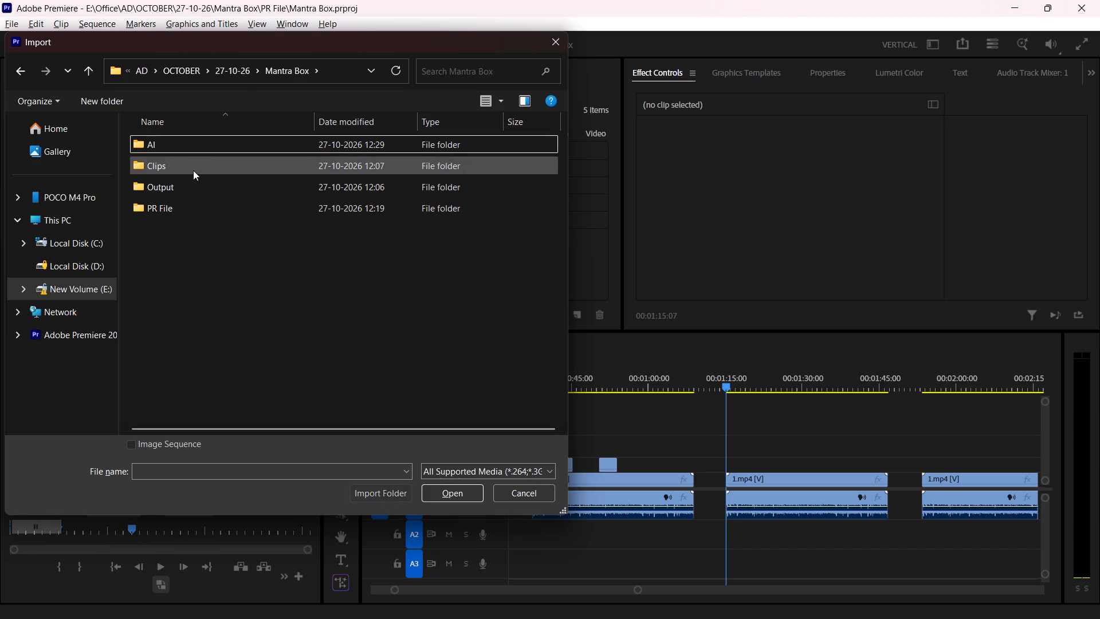
{"action": "left_click", "coordinate": [193, 170]}
{"action": "double_click", "coordinate": [195, 149]}
{"action": "left_click_drag", "start_coordinate": [419, 201], "coordinate": [131, 179]}
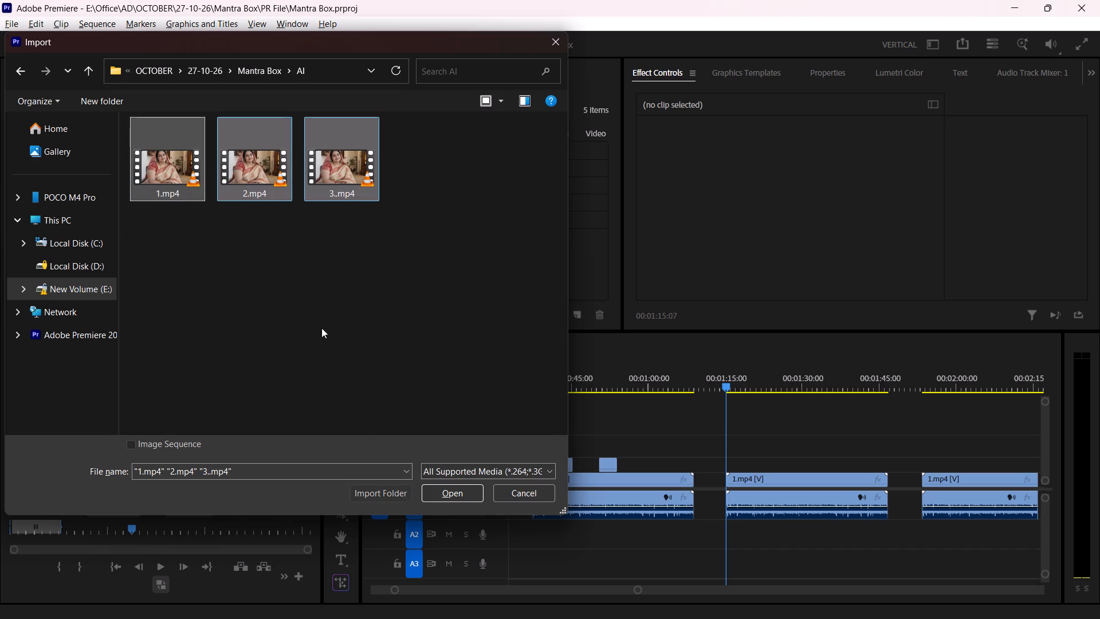
{"action": "left_click", "coordinate": [453, 489]}
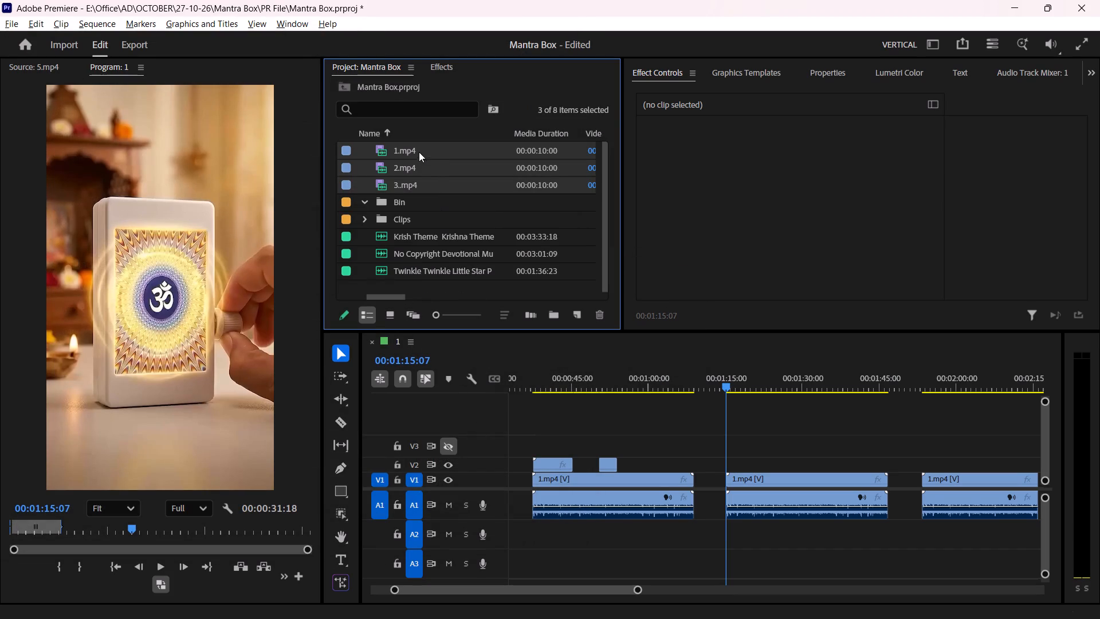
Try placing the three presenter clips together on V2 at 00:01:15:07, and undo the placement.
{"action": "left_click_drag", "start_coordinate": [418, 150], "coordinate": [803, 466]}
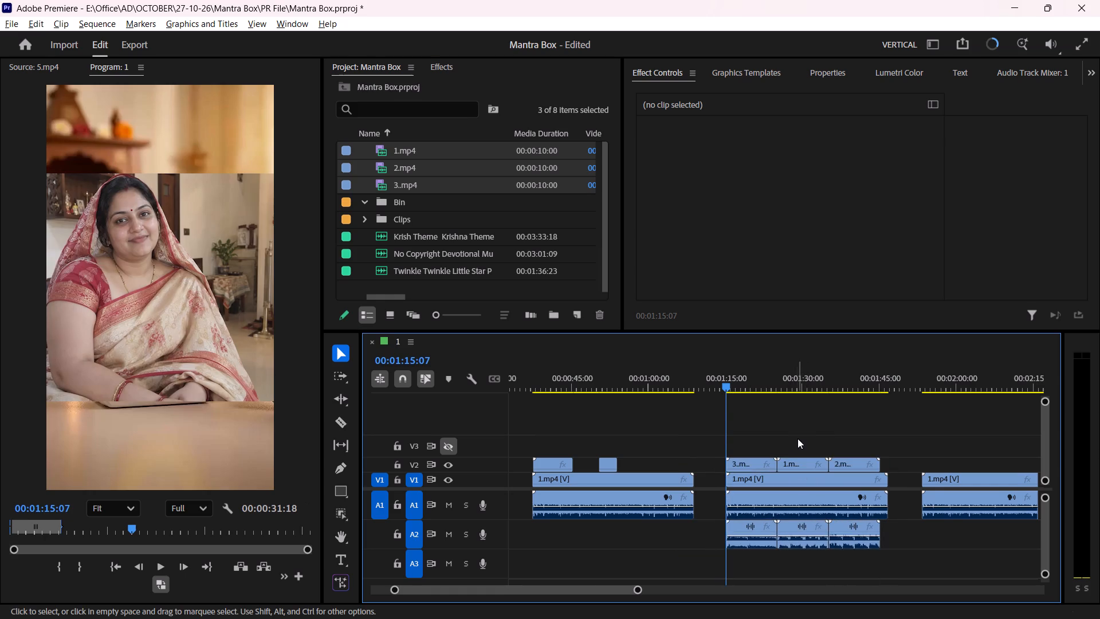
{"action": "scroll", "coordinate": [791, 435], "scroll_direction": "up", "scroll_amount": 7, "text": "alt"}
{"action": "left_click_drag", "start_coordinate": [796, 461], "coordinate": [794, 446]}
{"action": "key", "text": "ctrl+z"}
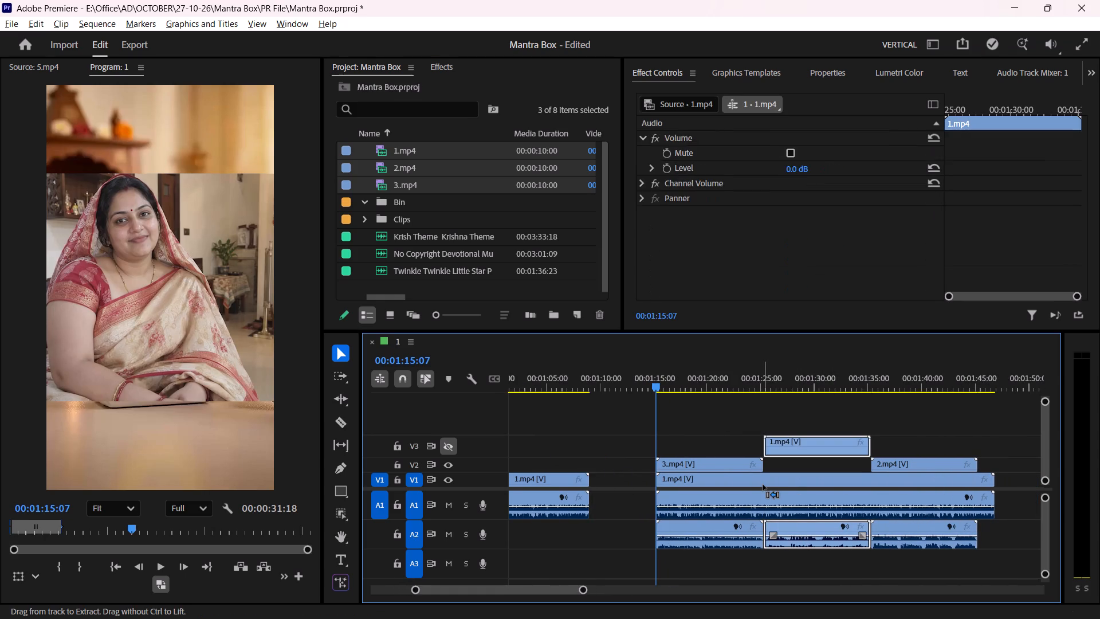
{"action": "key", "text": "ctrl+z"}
Place the 10-second presenter clips 1, 2 and 3 end to end on V3, starting at 00:01:15:07.
{"action": "left_click", "coordinate": [390, 134]}
{"action": "left_click", "coordinate": [415, 245]}
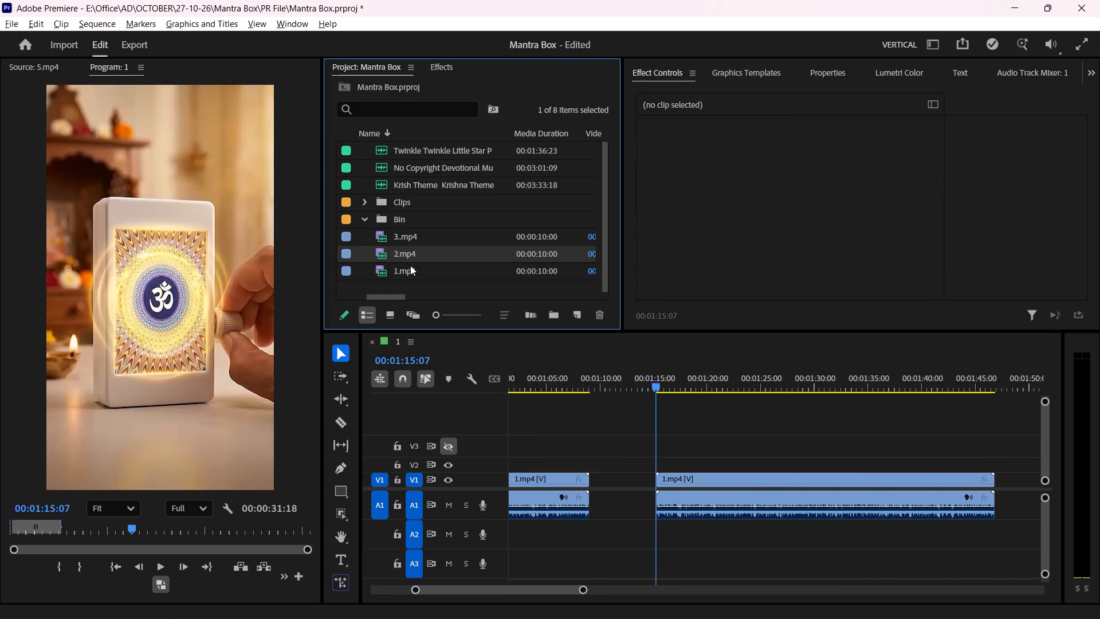
{"action": "left_click_drag", "start_coordinate": [390, 271], "coordinate": [658, 457]}
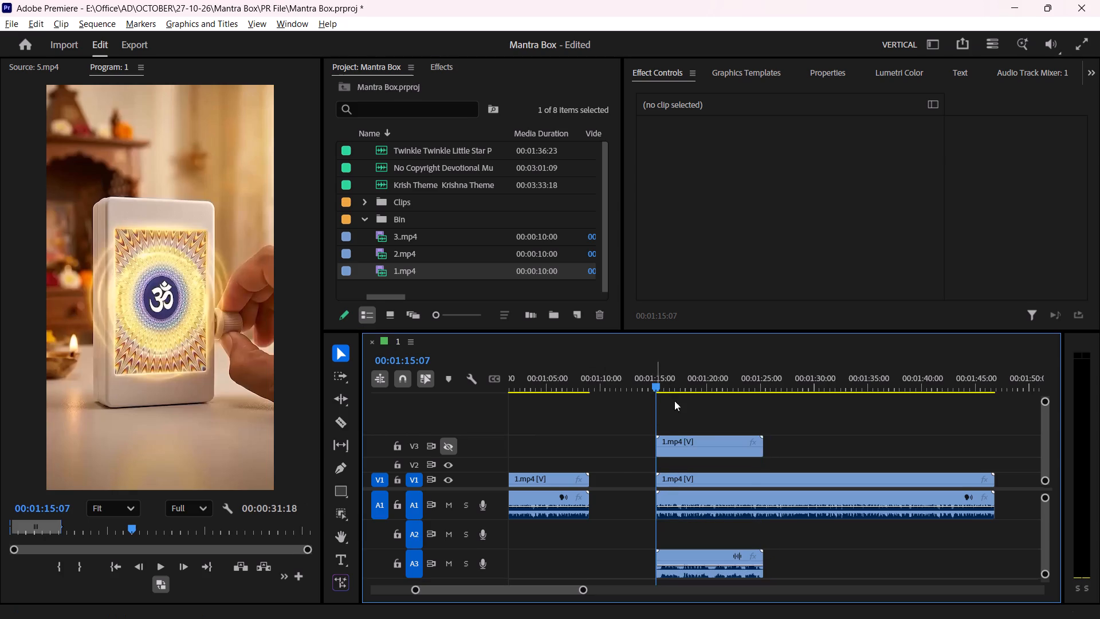
{"action": "scroll", "coordinate": [751, 475], "scroll_direction": "up", "scroll_amount": 4, "text": "alt"}
{"action": "left_click_drag", "start_coordinate": [424, 254], "coordinate": [778, 448]}
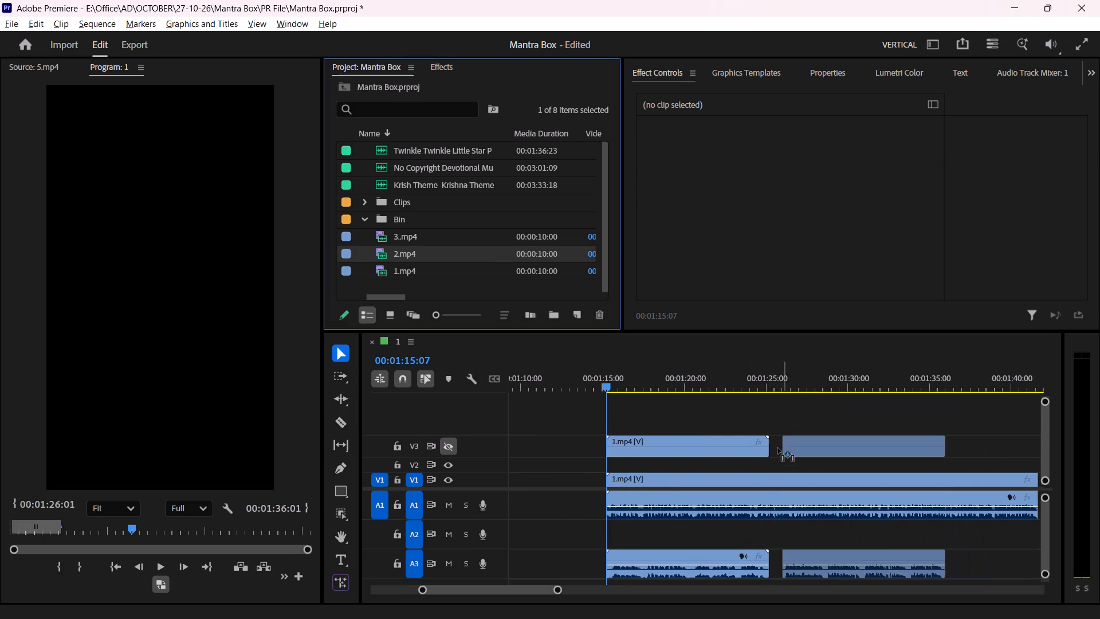
{"action": "left_click_drag", "start_coordinate": [778, 448], "coordinate": [777, 448]}
{"action": "left_click_drag", "start_coordinate": [422, 238], "coordinate": [997, 458]}
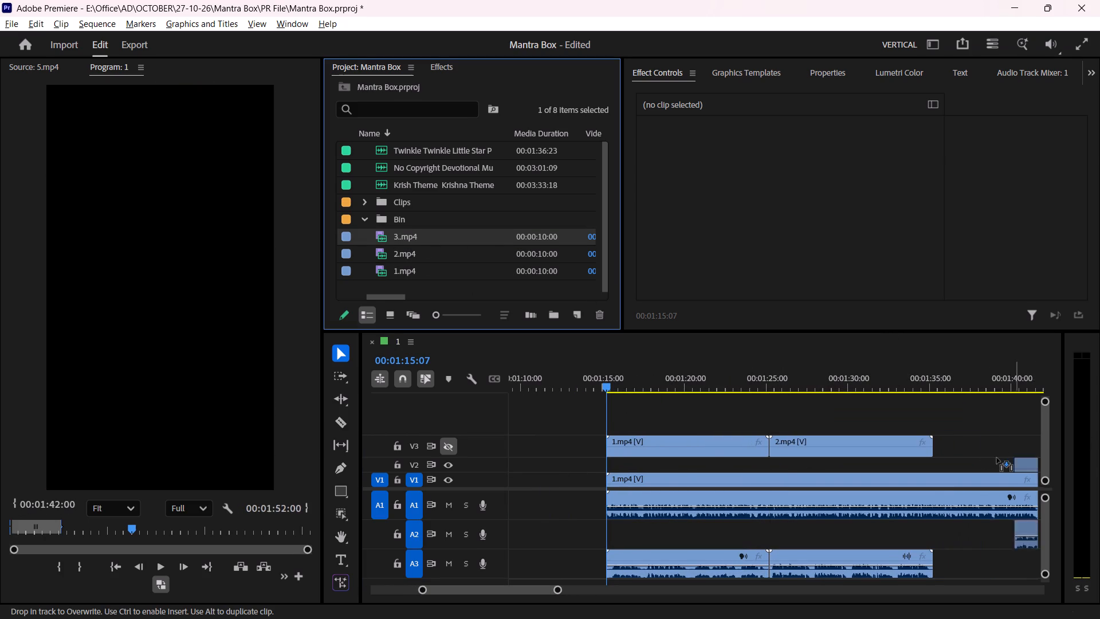
{"action": "left_click_drag", "start_coordinate": [997, 458], "coordinate": [938, 449]}
Turn on track V3's visibility with the playhead at 00:01:19:02.
{"action": "scroll", "coordinate": [811, 422], "scroll_direction": "down", "scroll_amount": 4, "text": "alt"}
{"action": "left_click", "coordinate": [720, 387]}
{"action": "scroll", "coordinate": [712, 457], "scroll_direction": "up", "scroll_amount": 4, "text": "alt"}
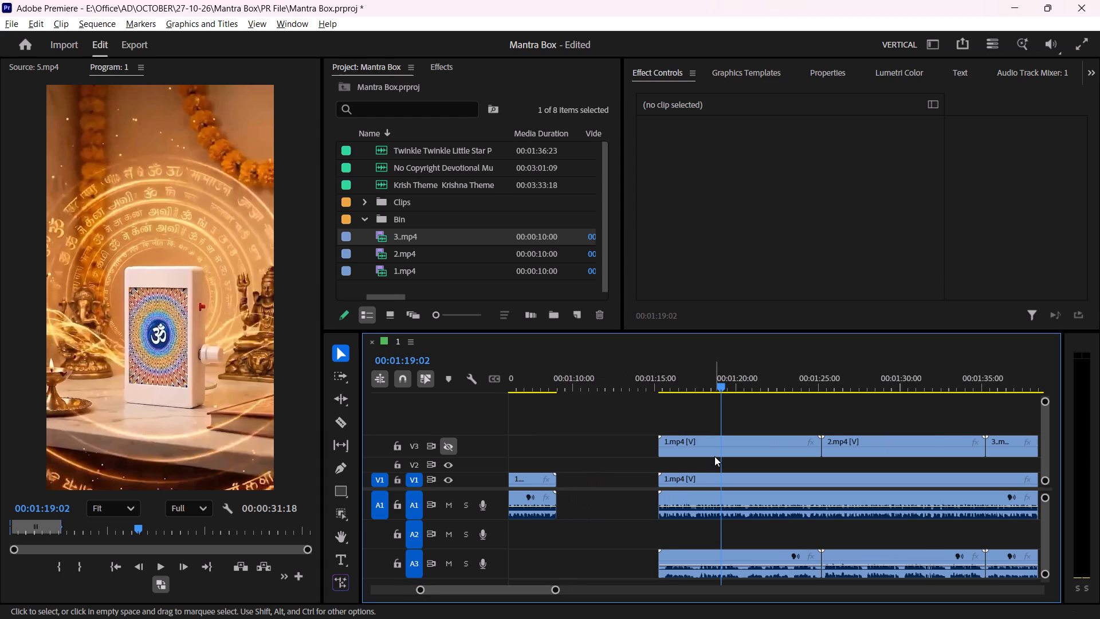
{"action": "scroll", "coordinate": [714, 456], "scroll_direction": "down", "scroll_amount": 2, "text": "alt"}
{"action": "left_click", "coordinate": [451, 445]}
Set the first presenter clip's scale to 70 and its position to 416, 250 so it fills the frame's upper part.
{"action": "scroll", "coordinate": [773, 409], "scroll_direction": "down", "scroll_amount": 2}
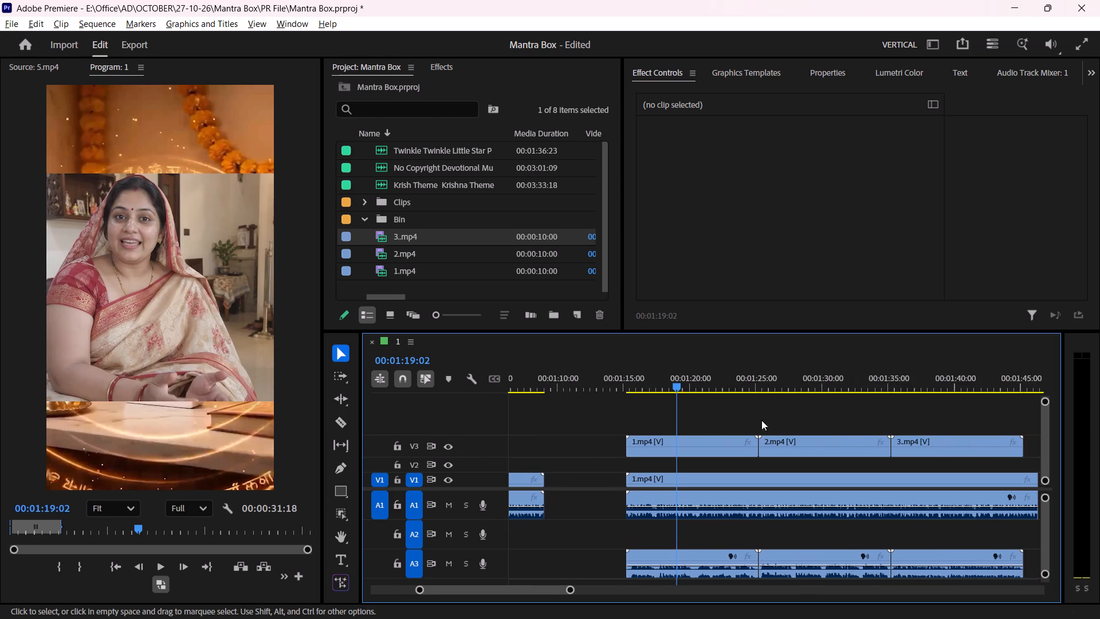
{"action": "scroll", "coordinate": [738, 436], "scroll_direction": "down", "scroll_amount": 1}
{"action": "scroll", "coordinate": [667, 455], "scroll_direction": "up", "scroll_amount": 4, "text": "alt"}
{"action": "left_click", "coordinate": [669, 449]}
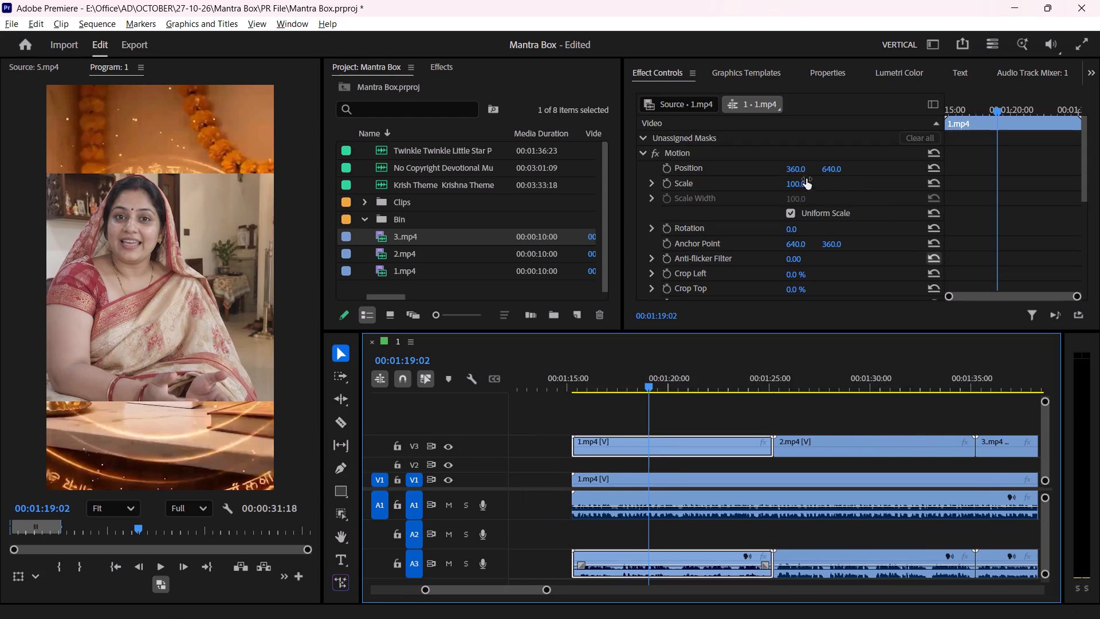
{"action": "left_click_drag", "start_coordinate": [794, 169], "coordinate": [861, 175]}
{"action": "left_click_drag", "start_coordinate": [836, 172], "coordinate": [777, 177]}
{"action": "left_click", "coordinate": [791, 186]}
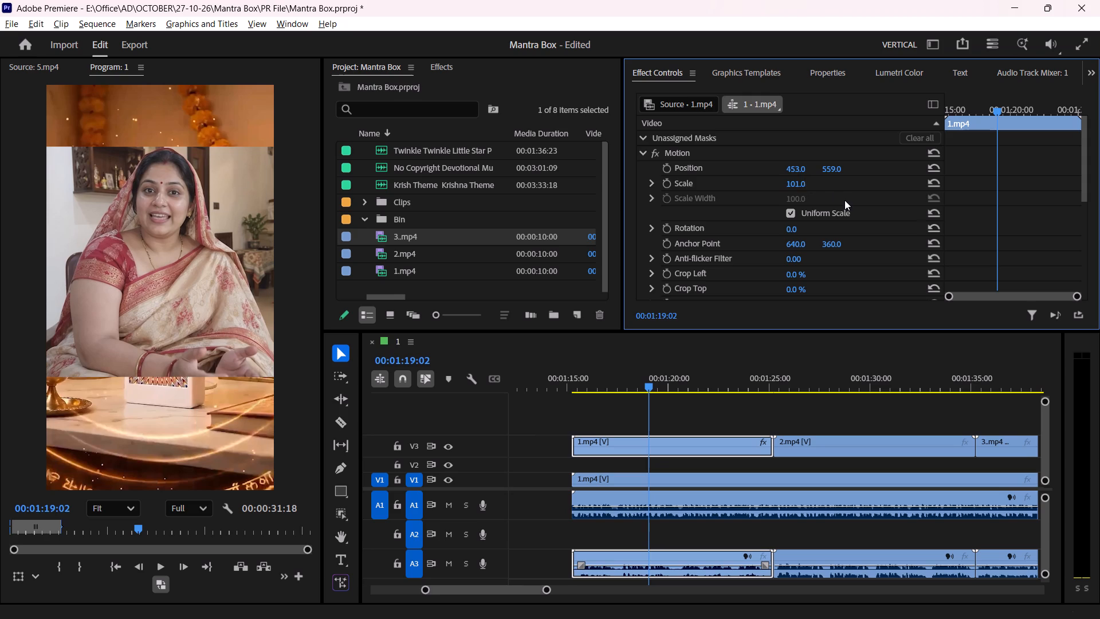
{"action": "left_click", "coordinate": [785, 179]}
{"action": "left_click", "coordinate": [797, 182]}
{"action": "type", "text": "70"}
{"action": "key", "text": "Return"}
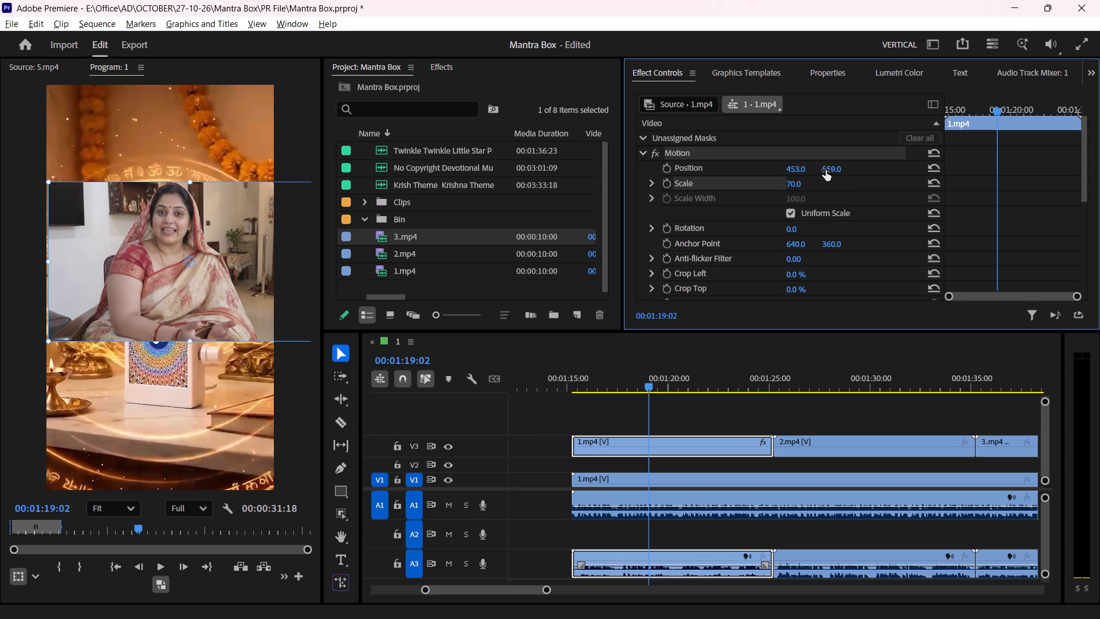
{"action": "left_click_drag", "start_coordinate": [795, 170], "coordinate": [768, 170]}
{"action": "left_click_drag", "start_coordinate": [839, 170], "coordinate": [783, 170]}
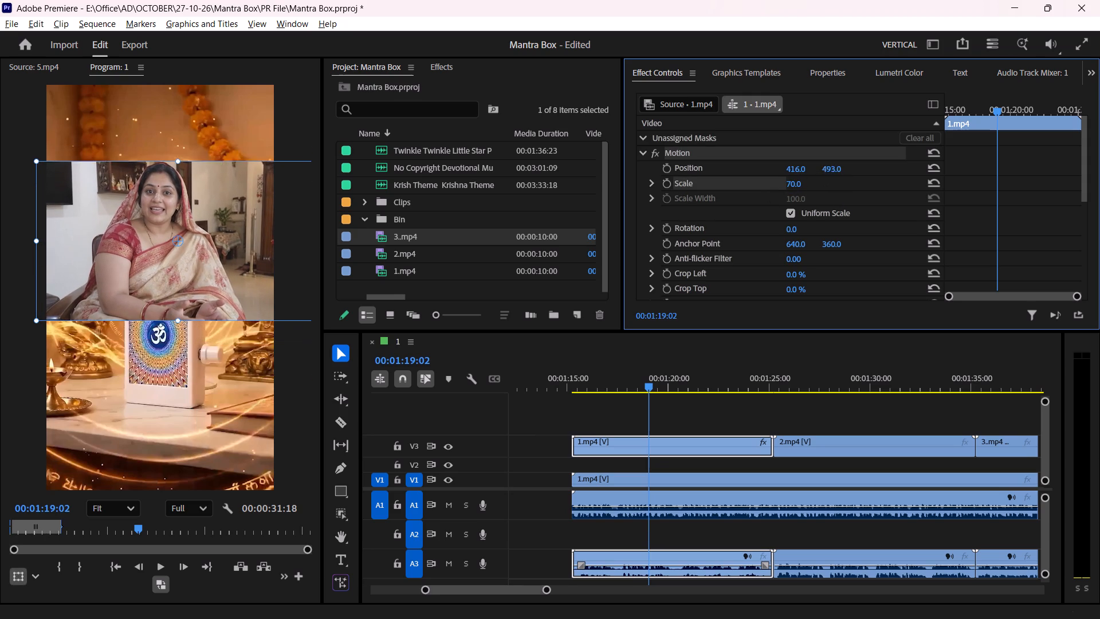
{"action": "left_click_drag", "start_coordinate": [783, 170], "coordinate": [618, 176]}
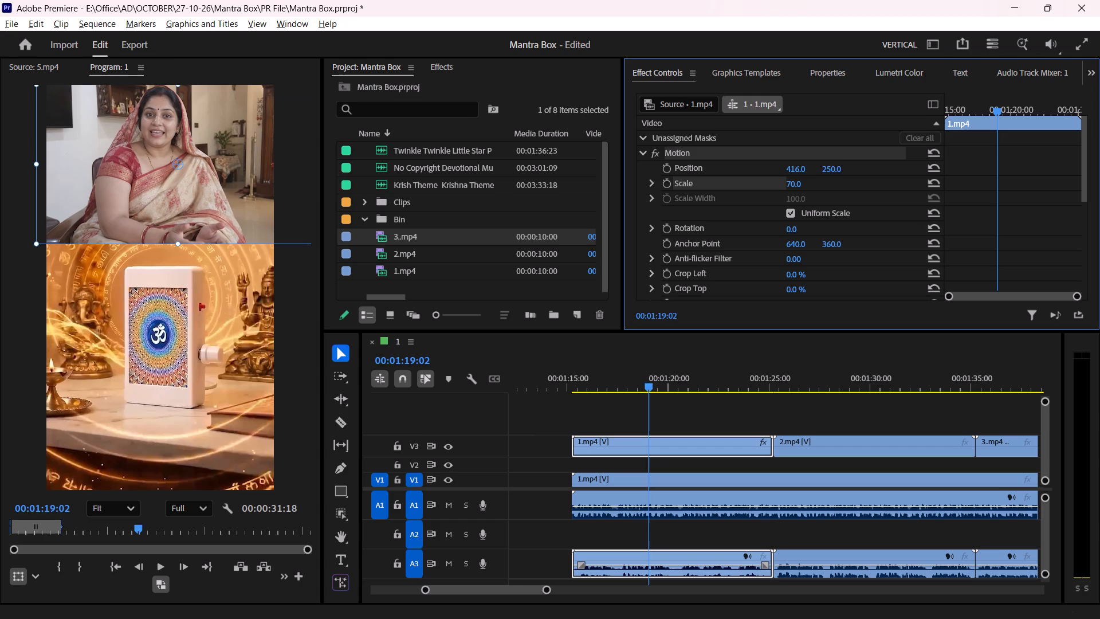
{"action": "left_click_drag", "start_coordinate": [618, 176], "coordinate": [617, 176]}
{"action": "left_click", "coordinate": [816, 404]}
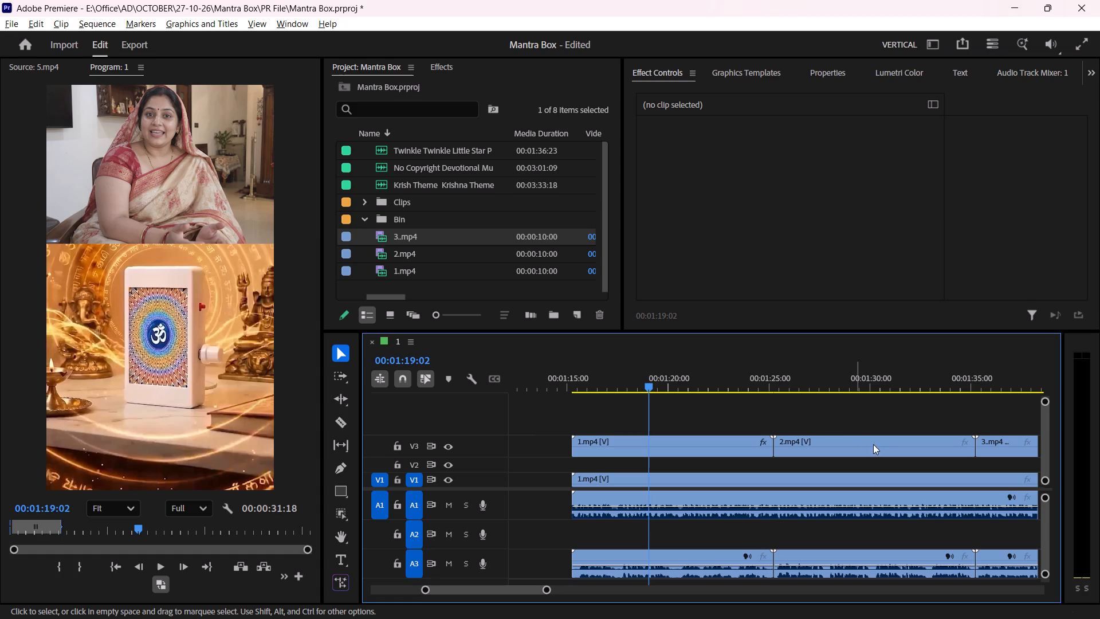
Trim about 9 frames off the start of the first presenter clip on V3.
{"action": "left_click", "coordinate": [755, 414]}
{"action": "scroll", "coordinate": [647, 534], "scroll_direction": "up", "scroll_amount": 6, "text": "alt"}
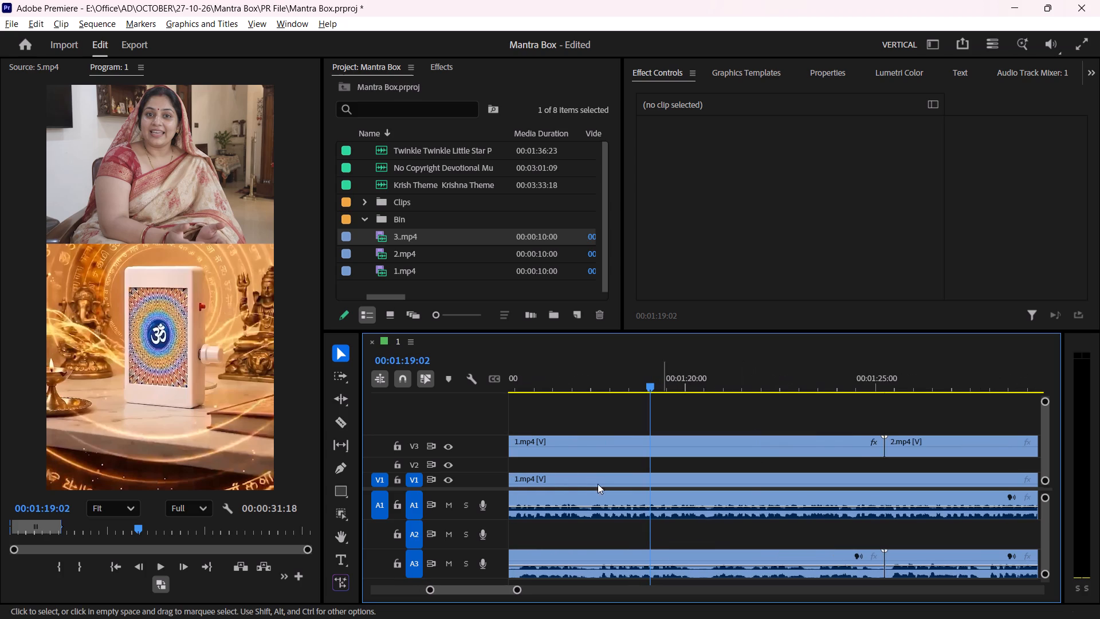
{"action": "scroll", "coordinate": [608, 461], "scroll_direction": "up", "scroll_amount": 4}
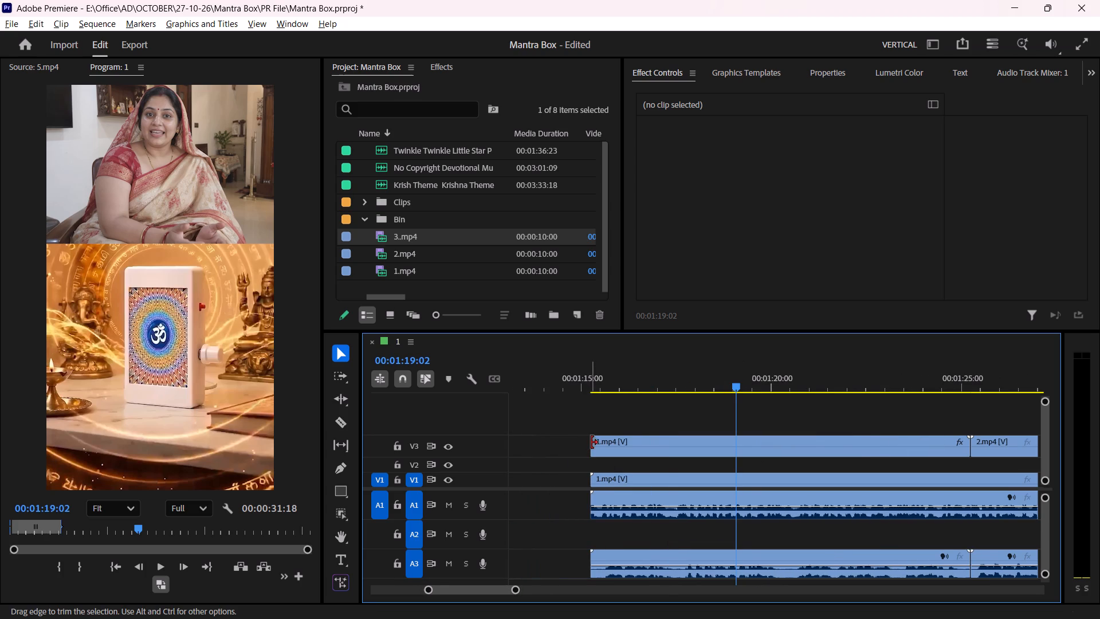
{"action": "left_click_drag", "start_coordinate": [591, 442], "coordinate": [606, 438]}
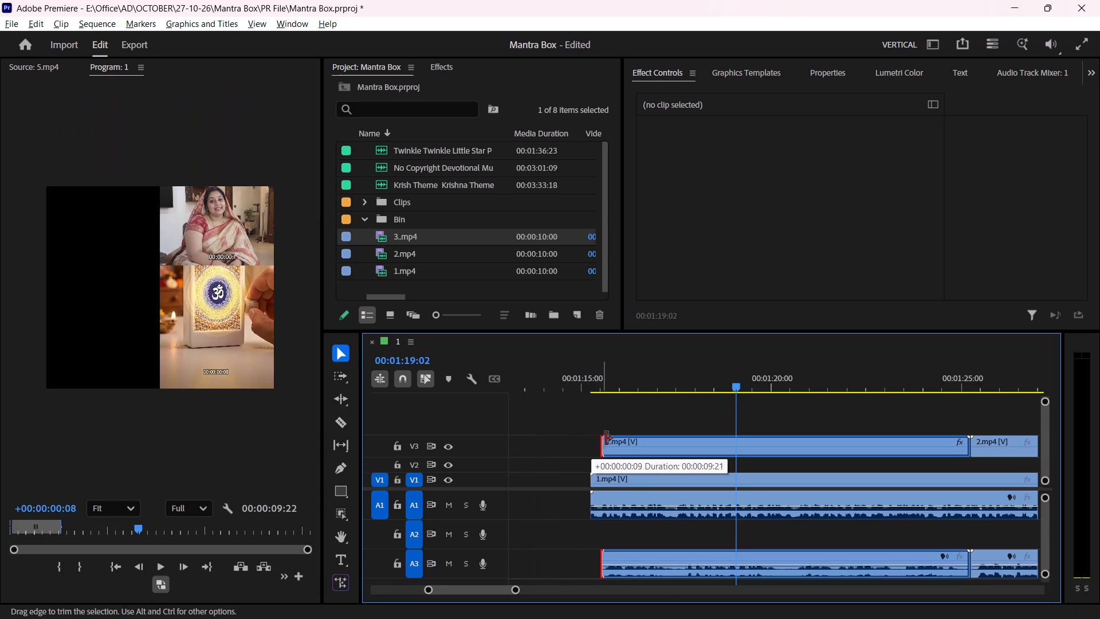
{"action": "left_click_drag", "start_coordinate": [606, 438], "coordinate": [603, 441]}
{"action": "left_click", "coordinate": [616, 422]}
Play the first presenter clip to find a cut point, and split it at 00:01:17:11.
{"action": "scroll", "coordinate": [686, 415], "scroll_direction": "up", "scroll_amount": 4, "text": "alt"}
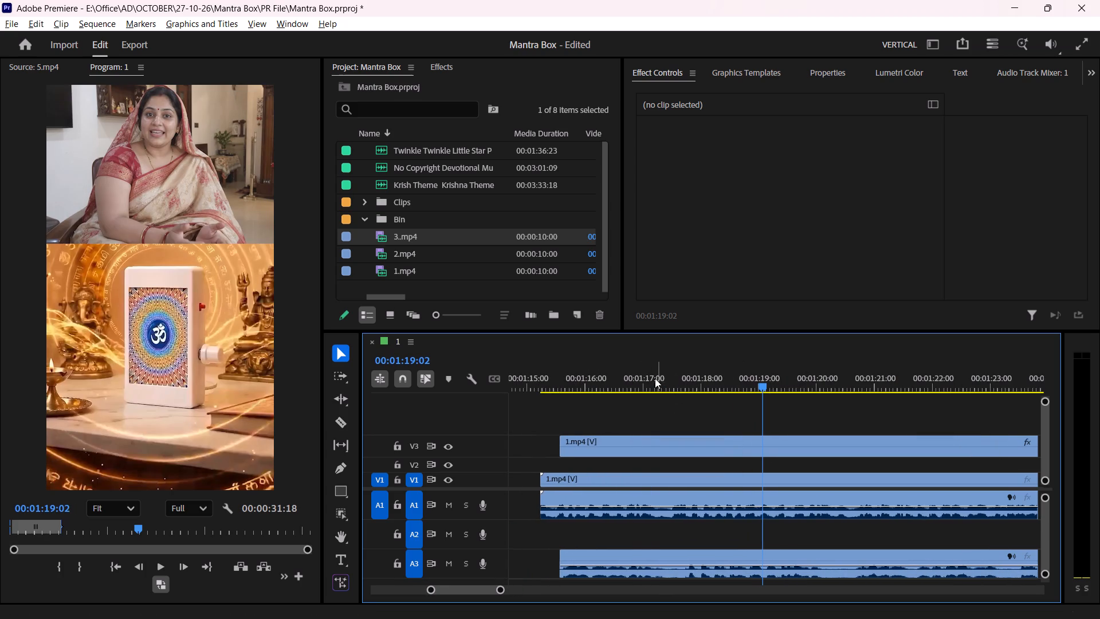
{"action": "left_click_drag", "start_coordinate": [652, 379], "coordinate": [633, 381]}
{"action": "key", "text": "space"}
{"action": "key", "text": "space"}
{"action": "key", "text": "space"}
{"action": "key", "text": "space"}
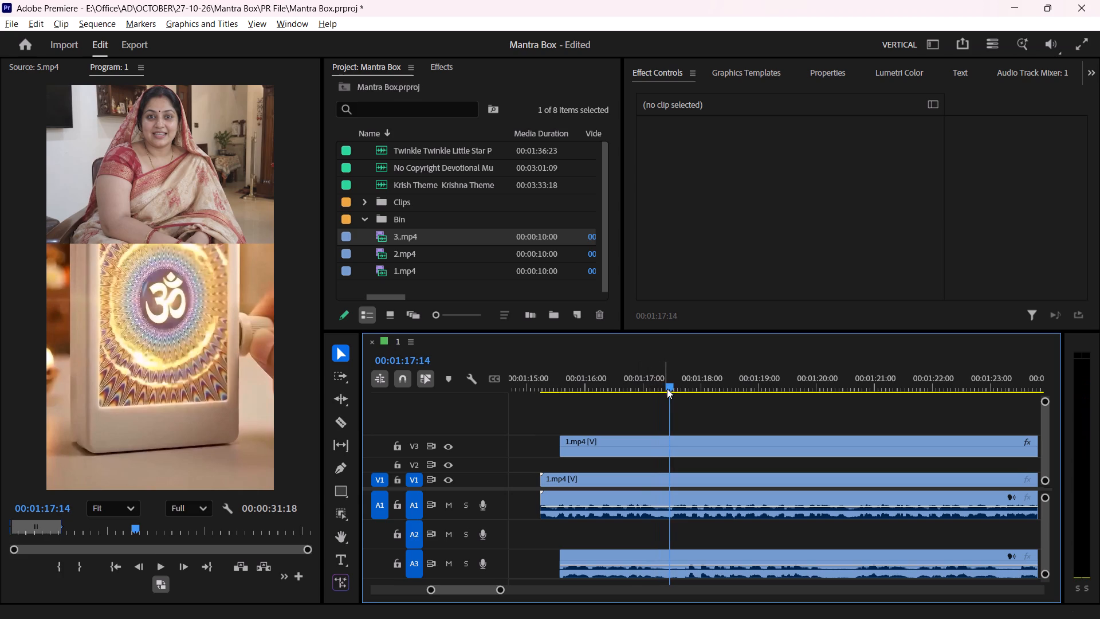
{"action": "left_click", "coordinate": [667, 387]}
{"action": "left_click", "coordinate": [677, 464]}
{"action": "left_click", "coordinate": [677, 450]}
{"action": "key", "text": "w"}
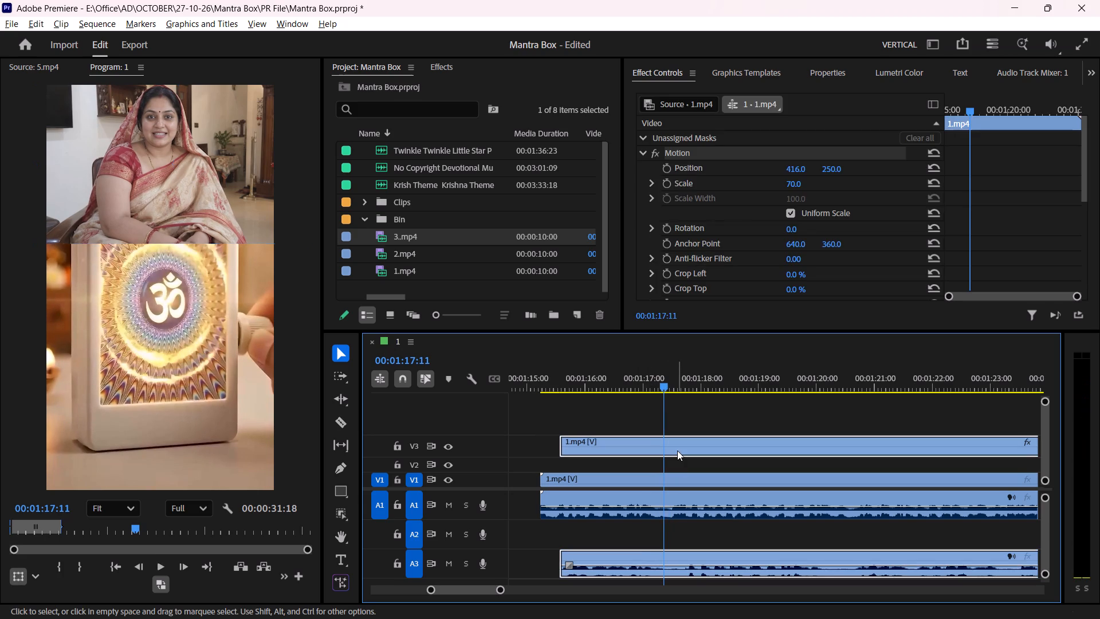
Trim about 10 frames off the start of the piece after the 00:01:17:11 cut and close the gap before it.
{"action": "left_click_drag", "start_coordinate": [665, 442], "coordinate": [685, 441]}
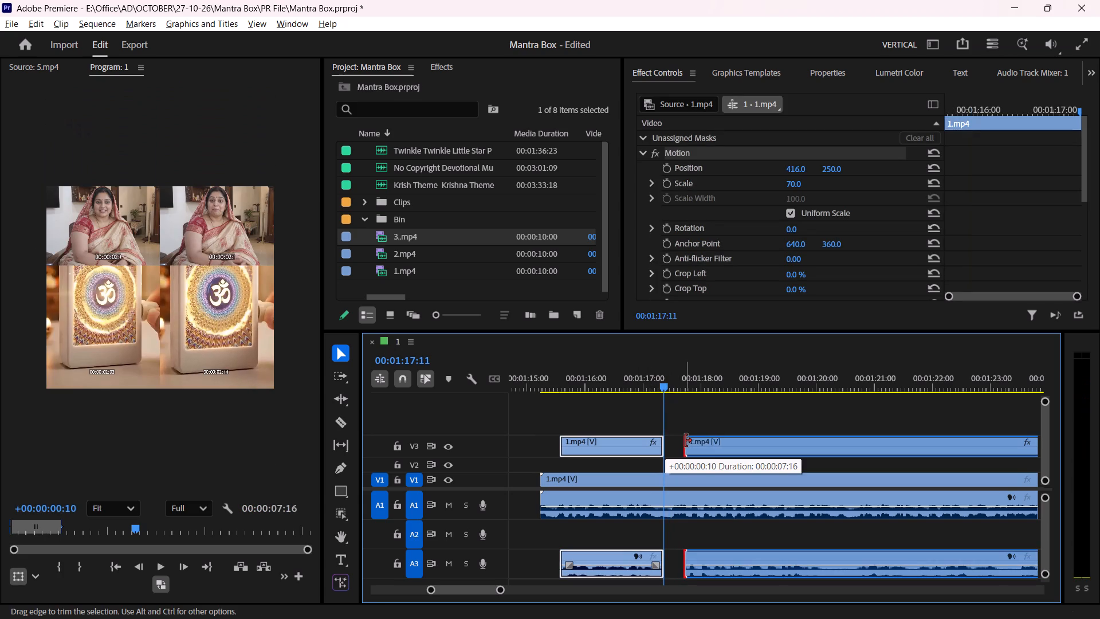
{"action": "left_click_drag", "start_coordinate": [685, 441], "coordinate": [686, 440]}
{"action": "left_click", "coordinate": [686, 427]}
{"action": "left_click", "coordinate": [679, 442]}
{"action": "left_click", "coordinate": [677, 449]}
{"action": "left_click_drag", "start_coordinate": [709, 441], "coordinate": [700, 445]}
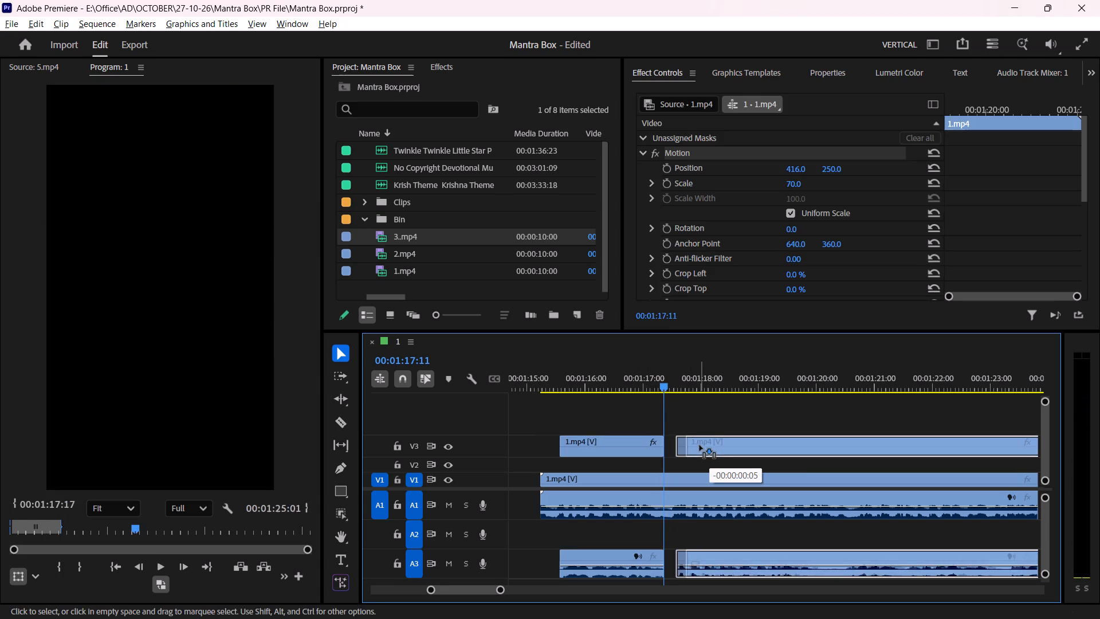
{"action": "left_click_drag", "start_coordinate": [700, 445], "coordinate": [693, 446]}
{"action": "left_click", "coordinate": [701, 423]}
Play onward through the joined presenter pieces and split the second one at 00:01:19:23.
{"action": "key", "text": "space"}
{"action": "left_click_drag", "start_coordinate": [768, 377], "coordinate": [796, 385]}
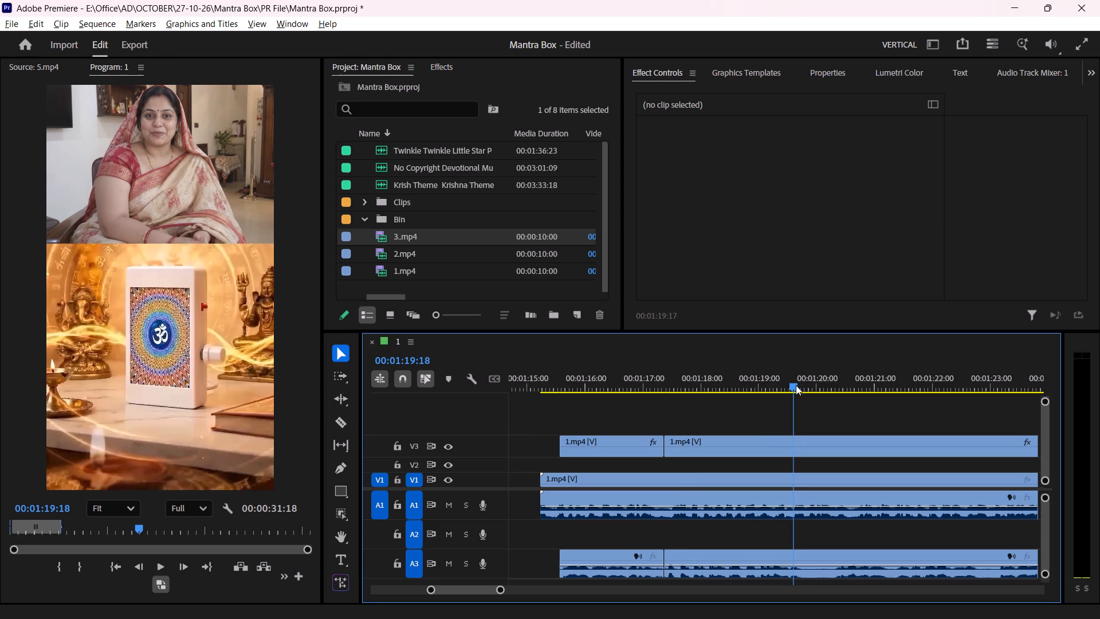
{"action": "left_click_drag", "start_coordinate": [796, 385], "coordinate": [804, 386]}
{"action": "left_click", "coordinate": [822, 454]}
{"action": "key", "text": "w"}
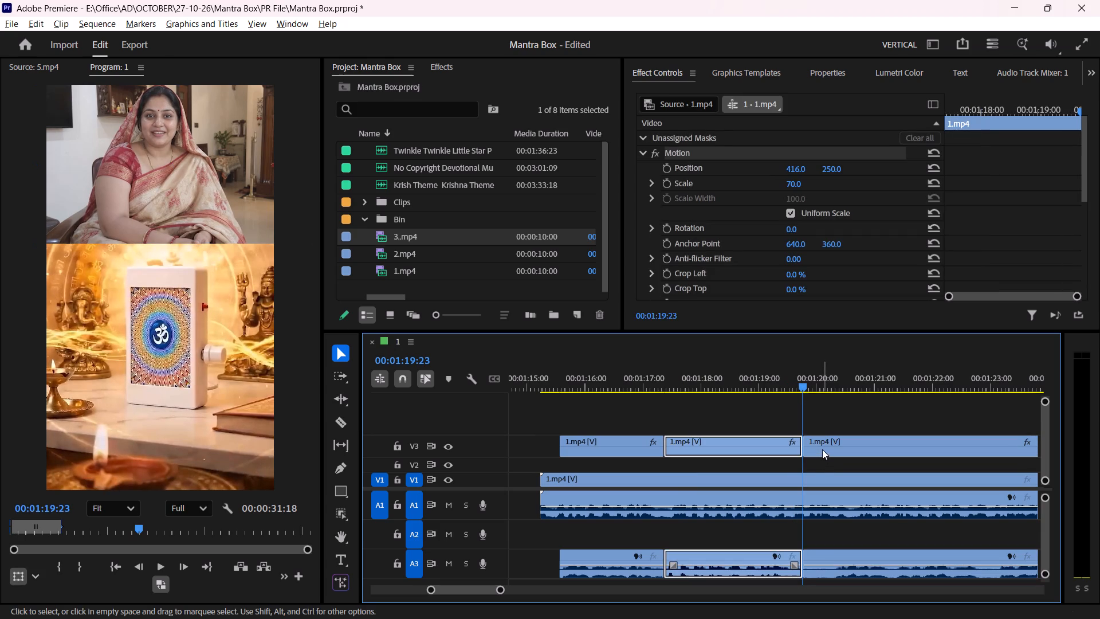
Trim about half a second off the start of the piece after the 00:01:19:23 cut and close the gap before it.
{"action": "left_click_drag", "start_coordinate": [804, 442], "coordinate": [833, 442]}
{"action": "left_click", "coordinate": [814, 425]}
{"action": "left_click_drag", "start_coordinate": [851, 443], "coordinate": [848, 445]}
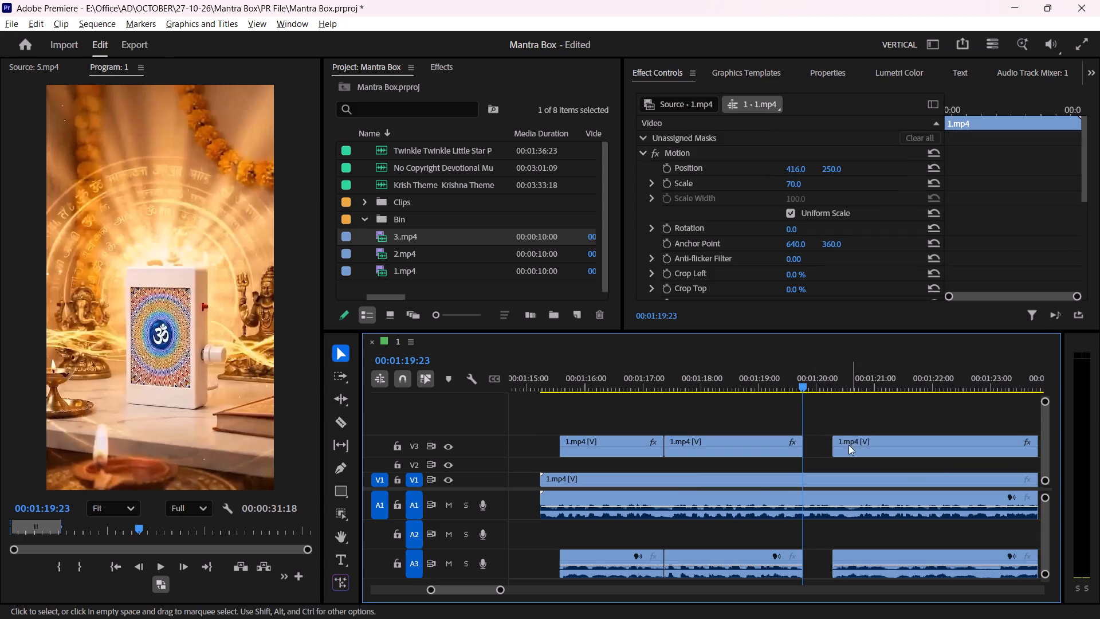
{"action": "left_click_drag", "start_coordinate": [848, 445], "coordinate": [826, 448]}
Play onward through the last piece of the first presenter clip and split it at 00:01:22:09.
{"action": "scroll", "coordinate": [831, 433], "scroll_direction": "down", "scroll_amount": 4}
{"action": "key", "text": "space"}
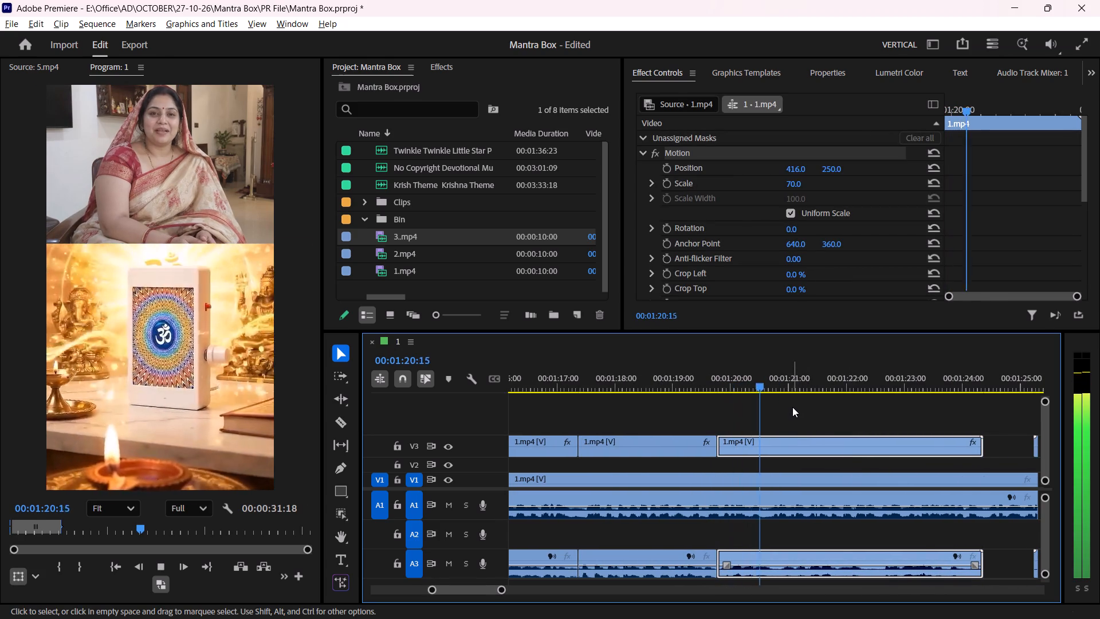
{"action": "scroll", "coordinate": [792, 407], "scroll_direction": "down", "scroll_amount": 1}
{"action": "left_click_drag", "start_coordinate": [829, 386], "coordinate": [842, 386]}
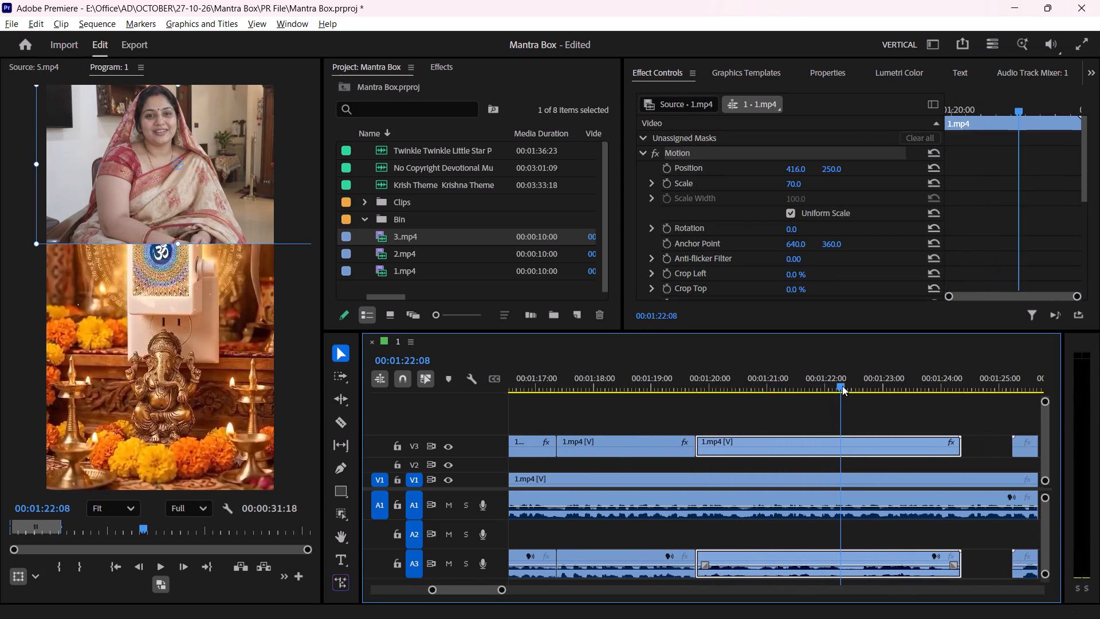
{"action": "left_click_drag", "start_coordinate": [842, 386], "coordinate": [844, 386]}
{"action": "left_click", "coordinate": [856, 451]}
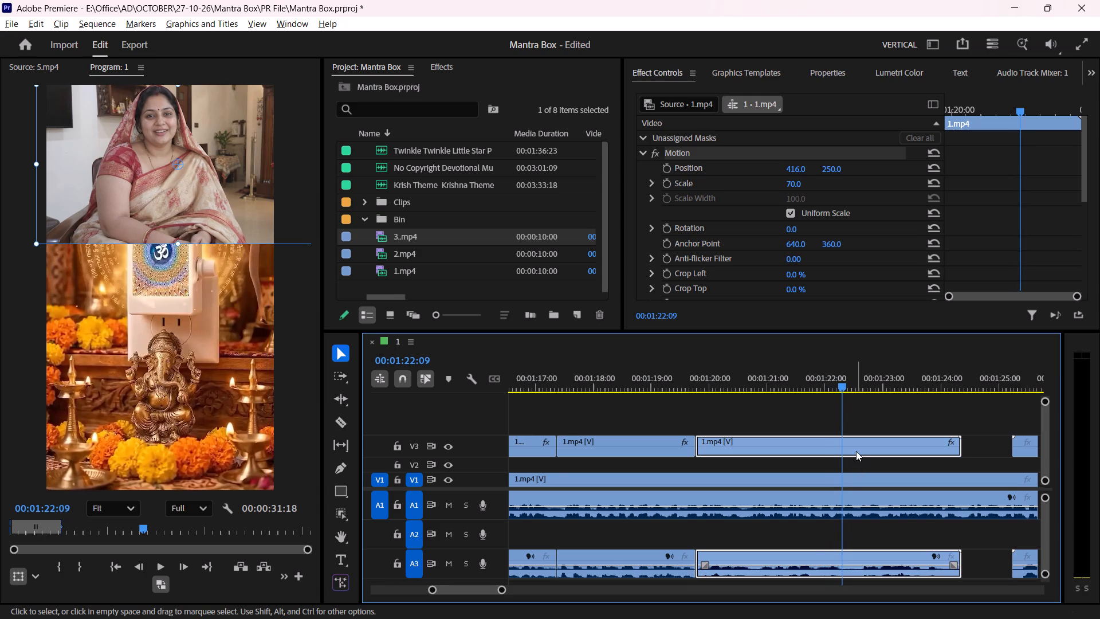
{"action": "key", "text": "w"}
Trim about 10 frames off the start of the piece after the 00:01:22:09 cut and close the gap before it.
{"action": "left_click_drag", "start_coordinate": [846, 447], "coordinate": [863, 440]}
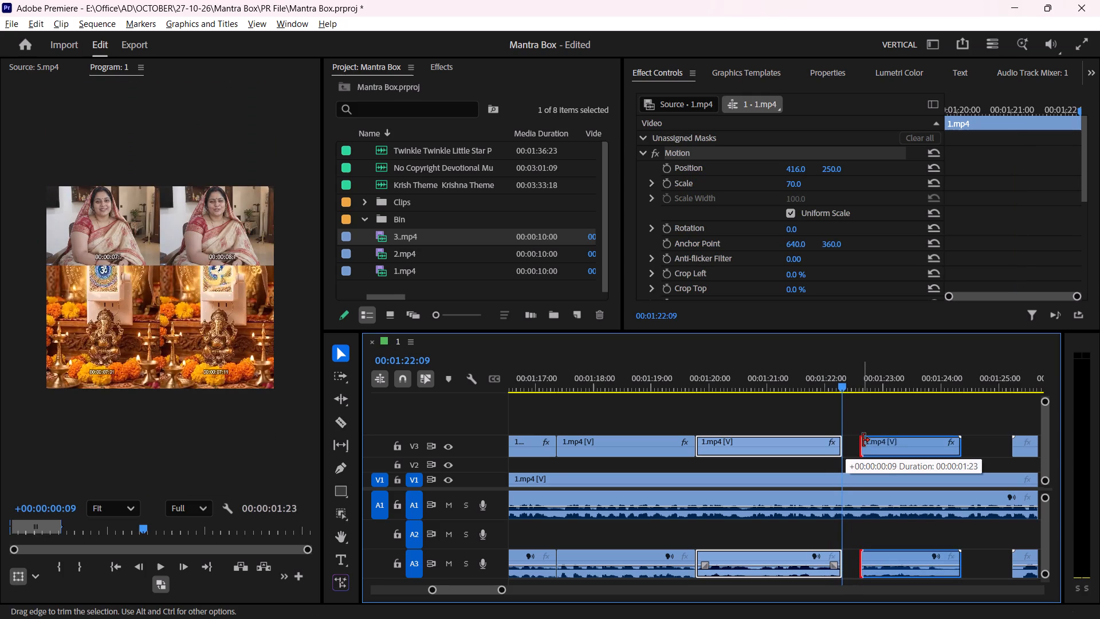
{"action": "left_click_drag", "start_coordinate": [863, 440], "coordinate": [864, 436]}
{"action": "left_click", "coordinate": [850, 429]}
{"action": "left_click_drag", "start_coordinate": [886, 445], "coordinate": [871, 446]}
{"action": "left_click", "coordinate": [875, 425]}
Play a bit further and trim about 10 frames off the end of the first presenter's last piece.
{"action": "key", "text": "space"}
{"action": "key", "text": "space"}
{"action": "left_click_drag", "start_coordinate": [945, 445], "coordinate": [925, 447]}
{"action": "left_click", "coordinate": [930, 430]}
Move all first-presenter pieces back to the product footage's start at 00:01:15:07, with video on V2 and audio on A2.
{"action": "scroll", "coordinate": [930, 430], "scroll_direction": "down", "scroll_amount": 4, "text": "alt"}
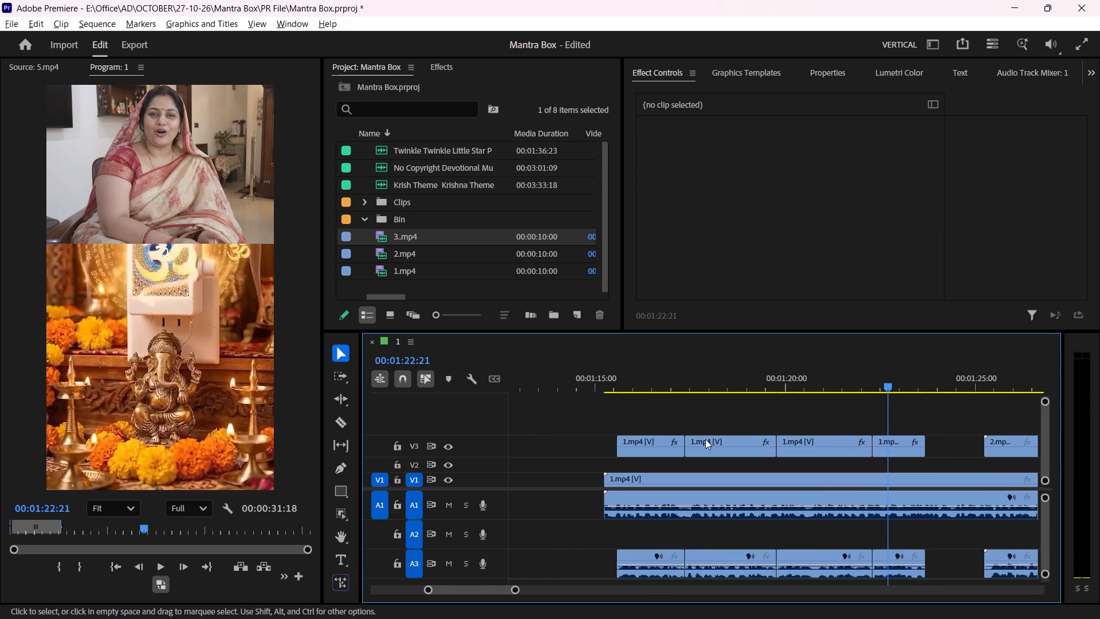
{"action": "left_click_drag", "start_coordinate": [645, 403], "coordinate": [919, 453]}
{"action": "left_click_drag", "start_coordinate": [631, 448], "coordinate": [624, 449]}
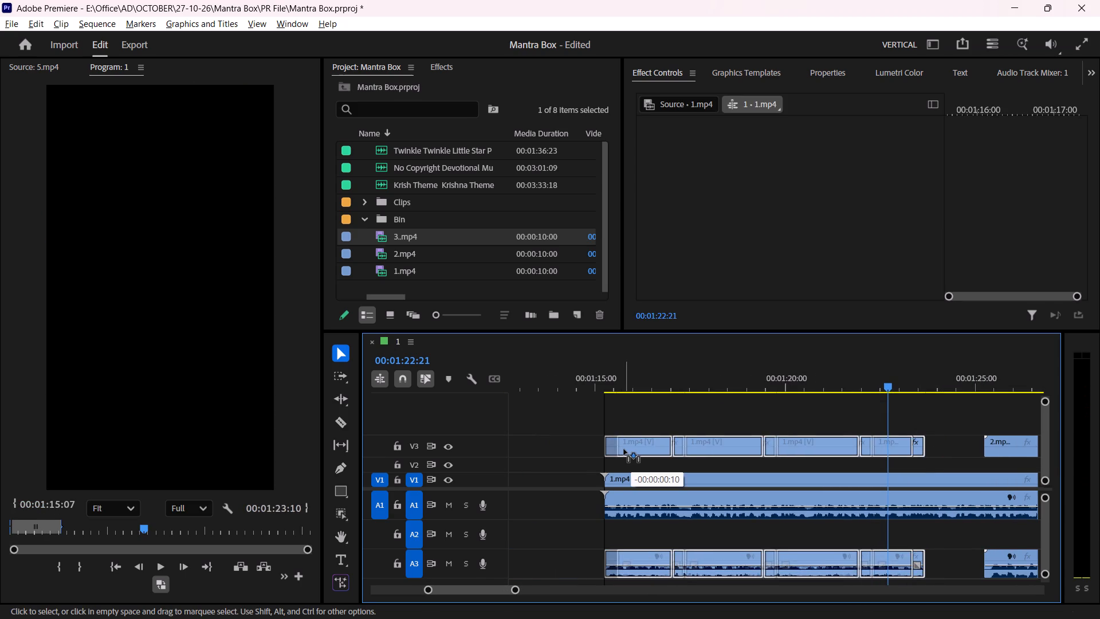
{"action": "left_click_drag", "start_coordinate": [624, 449], "coordinate": [619, 465]}
{"action": "left_click", "coordinate": [639, 464]}
{"action": "left_click_drag", "start_coordinate": [637, 551], "coordinate": [636, 532]}
{"action": "left_click", "coordinate": [699, 410]}
Move the second presenter clip, 2.mp4, down to V2 and butt it against the end of the first presenter's pieces.
{"action": "scroll", "coordinate": [872, 440], "scroll_direction": "down", "scroll_amount": 8}
{"action": "left_click_drag", "start_coordinate": [839, 448], "coordinate": [804, 464]}
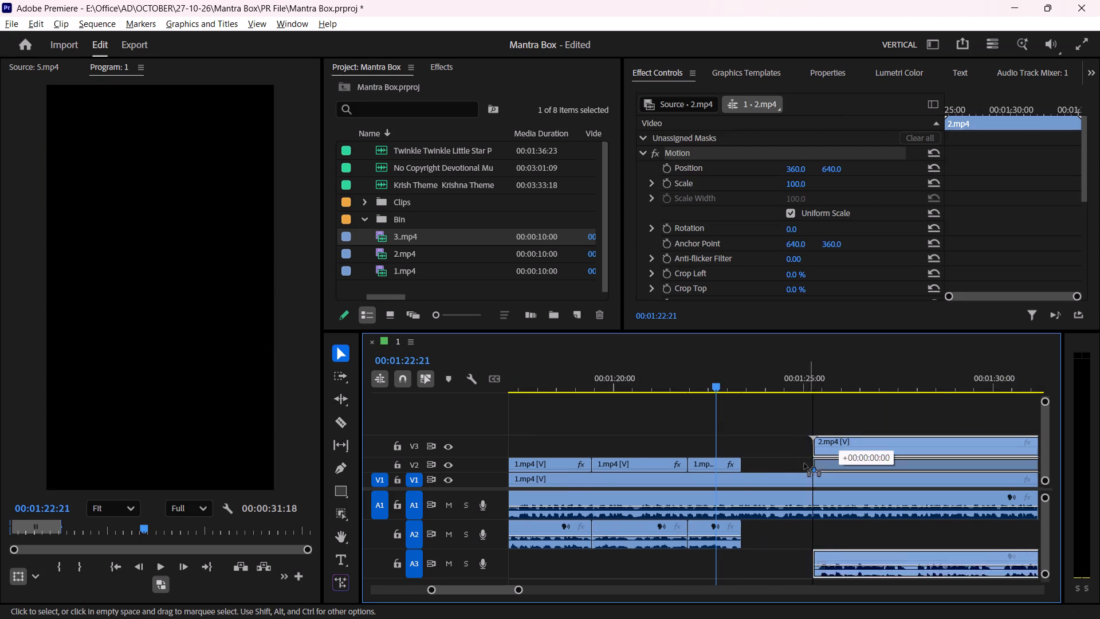
{"action": "left_click_drag", "start_coordinate": [804, 464], "coordinate": [767, 469]}
Trim about 5 frames off the start of 2.mp4 and close the gap before it.
{"action": "scroll", "coordinate": [790, 469], "scroll_direction": "up", "scroll_amount": 8, "text": "alt"}
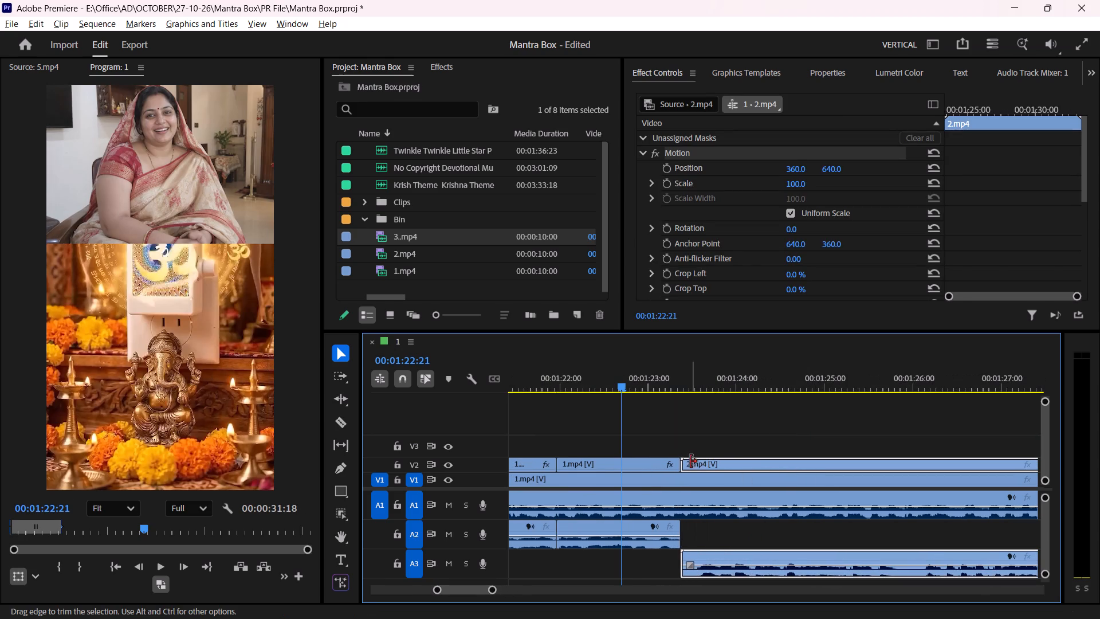
{"action": "left_click_drag", "start_coordinate": [686, 461], "coordinate": [700, 457]}
{"action": "left_click_drag", "start_coordinate": [714, 464], "coordinate": [708, 466]}
Find the pause in the second presenter clip and split it at 00:01:25:20.
{"action": "scroll", "coordinate": [849, 399], "scroll_direction": "down", "scroll_amount": 6}
{"action": "left_click_drag", "start_coordinate": [730, 383], "coordinate": [755, 387]}
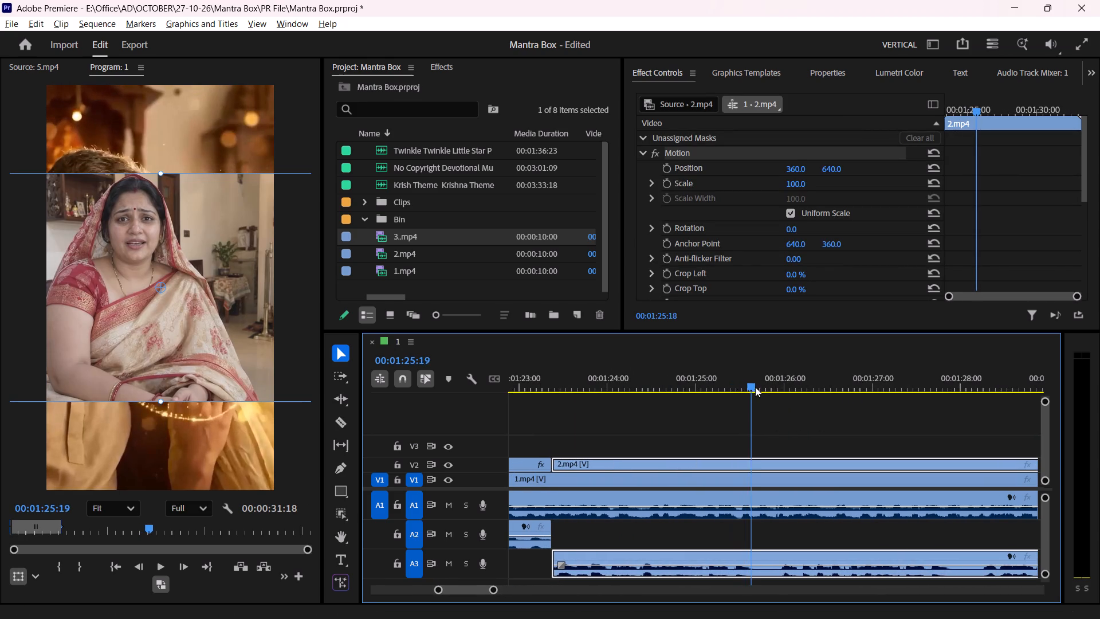
{"action": "left_click_drag", "start_coordinate": [755, 387], "coordinate": [758, 379]}
{"action": "key", "text": "w"}
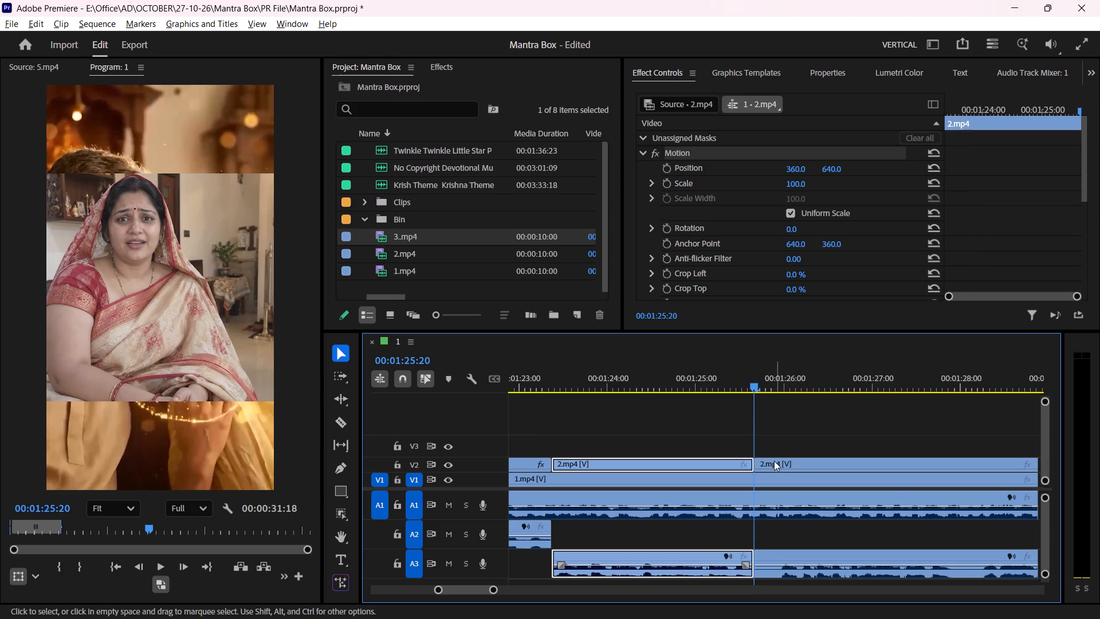
Trim about 8 frames off the start of the piece after the 00:01:25:20 cut and close the gap before it.
{"action": "left_click_drag", "start_coordinate": [761, 464], "coordinate": [785, 462]}
{"action": "left_click_drag", "start_coordinate": [798, 464], "coordinate": [783, 466]}
{"action": "left_click", "coordinate": [820, 399]}
Move along the remaining part of 2.mp4 to its next pause and split it at 00:01:27:19.
{"action": "scroll", "coordinate": [825, 424], "scroll_direction": "down", "scroll_amount": 2}
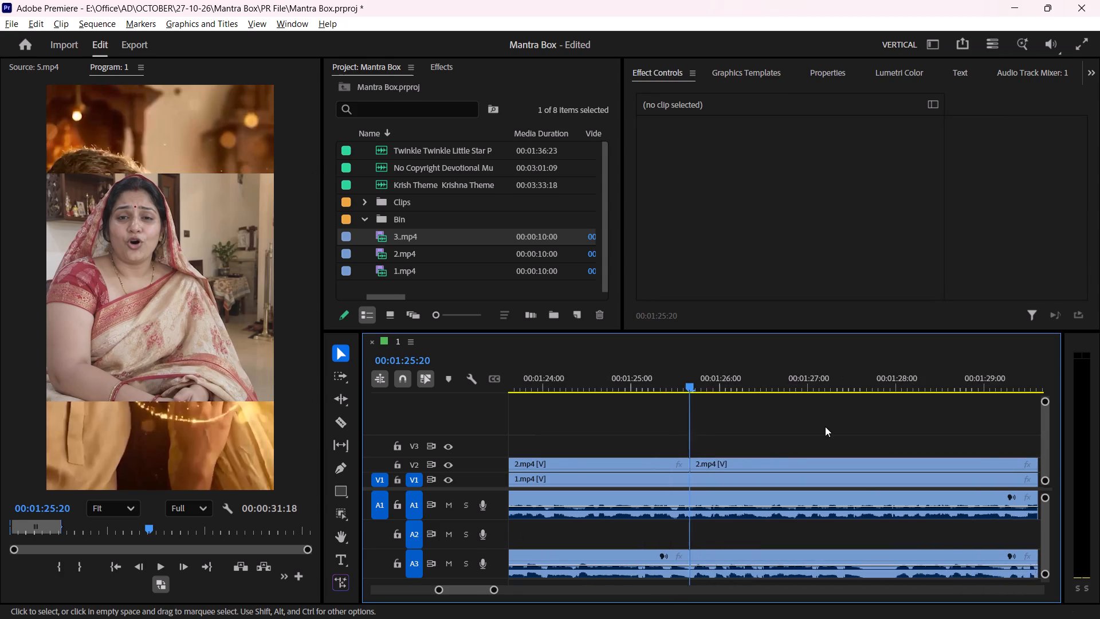
{"action": "scroll", "coordinate": [825, 426], "scroll_direction": "down", "scroll_amount": 5}
{"action": "left_click_drag", "start_coordinate": [751, 381], "coordinate": [784, 383]}
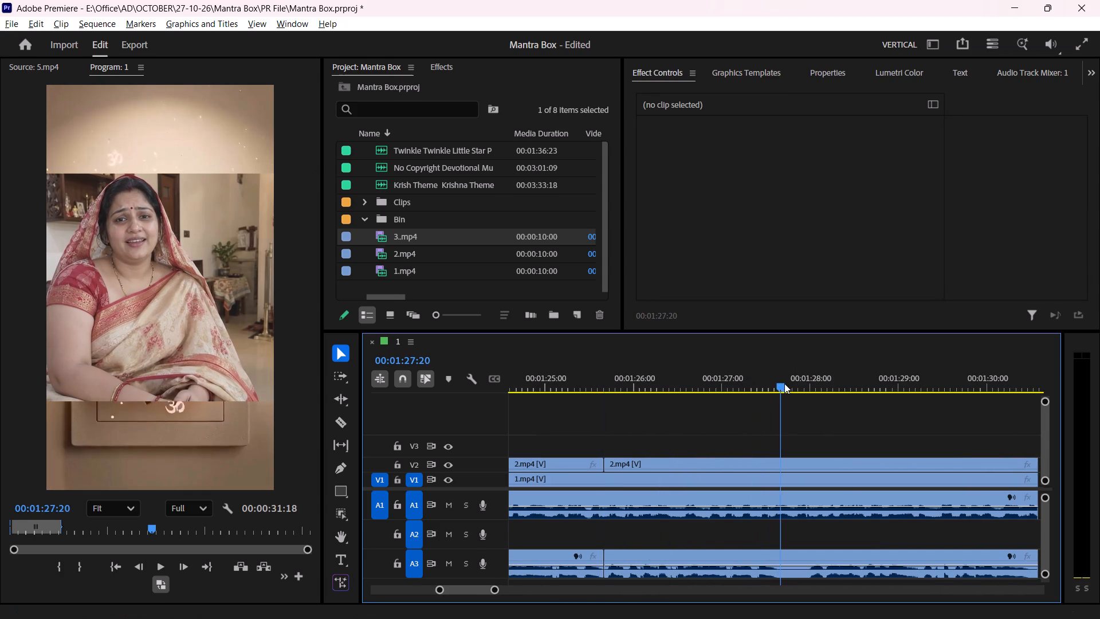
{"action": "left_click_drag", "start_coordinate": [784, 383], "coordinate": [780, 385]}
{"action": "left_click", "coordinate": [796, 461]}
{"action": "key", "text": "w"}
Trim about 10 frames off the start of the piece after the 00:01:27:19 cut and close the gap before it.
{"action": "left_click_drag", "start_coordinate": [778, 461], "coordinate": [800, 462]}
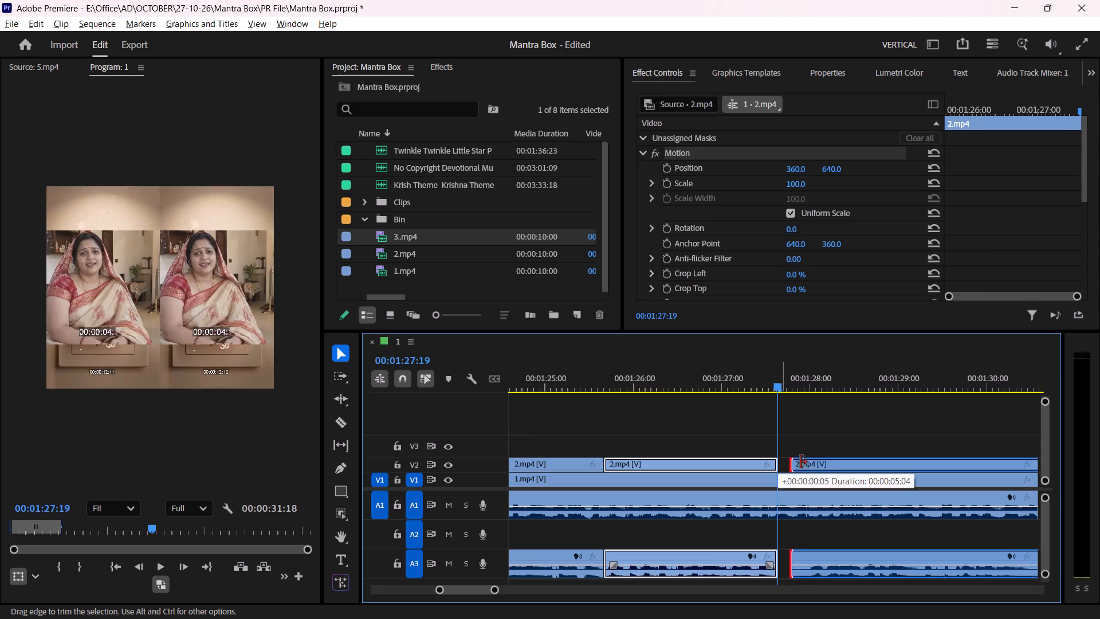
{"action": "left_click_drag", "start_coordinate": [800, 462], "coordinate": [809, 460]}
{"action": "left_click", "coordinate": [793, 466]}
{"action": "left_click_drag", "start_coordinate": [852, 460], "coordinate": [826, 465]}
{"action": "left_click", "coordinate": [837, 440]}
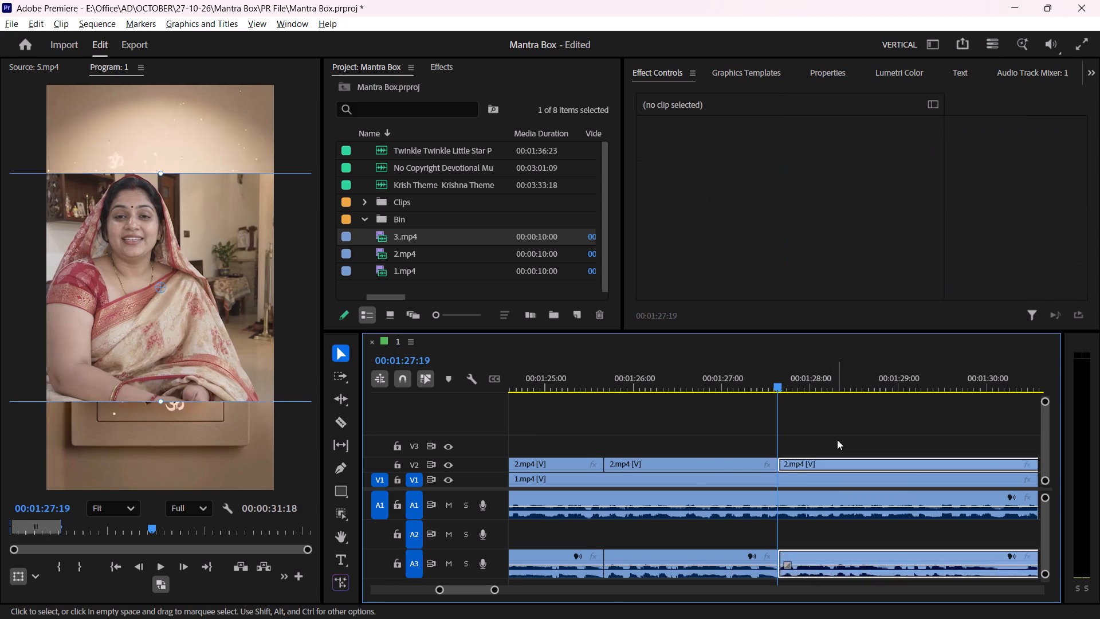
Split the last piece of the second presenter clip at 00:01:30:04, keeping both parts.
{"action": "scroll", "coordinate": [838, 436], "scroll_direction": "down", "scroll_amount": 10}
{"action": "left_click", "coordinate": [782, 449]}
{"action": "left_click_drag", "start_coordinate": [779, 382], "coordinate": [785, 393]}
{"action": "left_click", "coordinate": [799, 461]}
{"action": "key", "text": "s"}
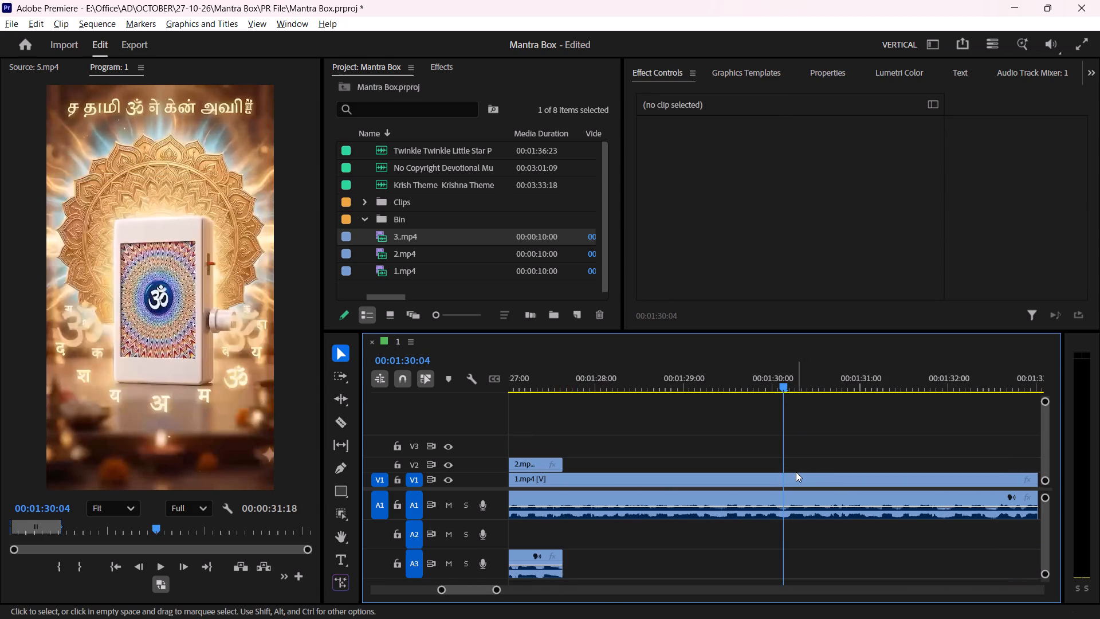
{"action": "key", "text": "ctrl+z"}
{"action": "left_click", "coordinate": [796, 471]}
{"action": "key", "text": "w"}
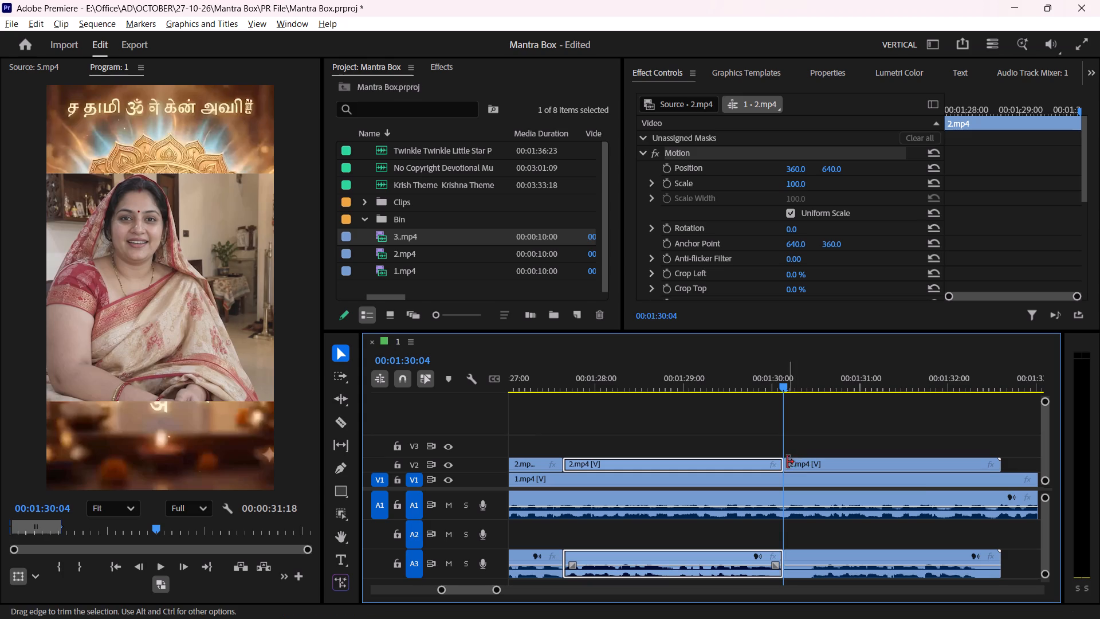
Trim about 9 frames off the start of the piece after the 00:01:30:04 cut and close the gap before it.
{"action": "left_click_drag", "start_coordinate": [787, 462], "coordinate": [815, 458]}
{"action": "left_click", "coordinate": [800, 464]}
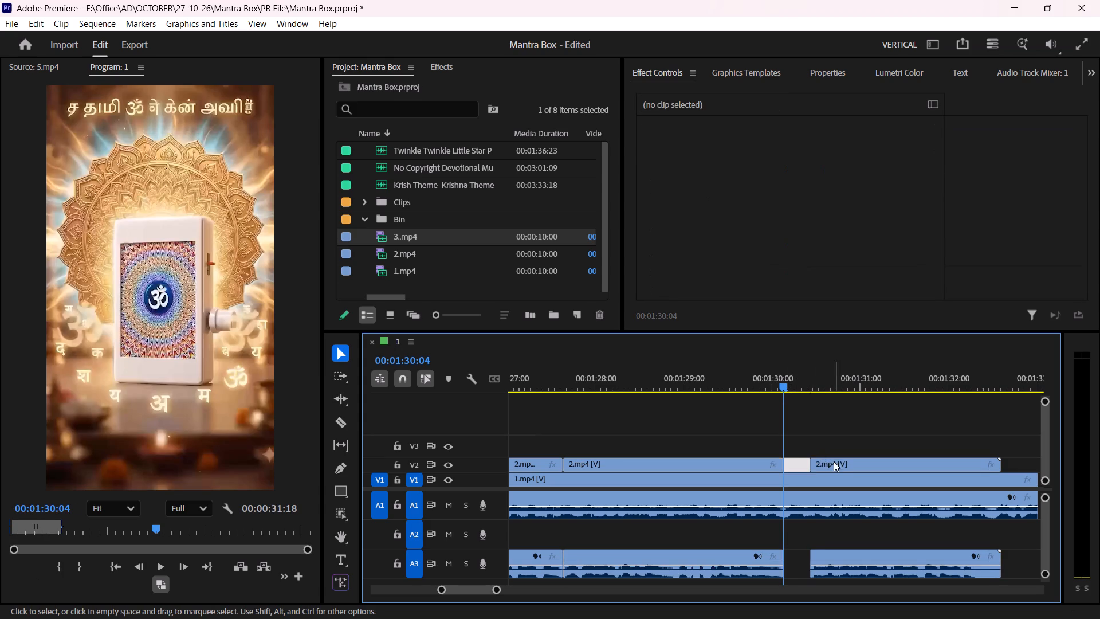
{"action": "left_click_drag", "start_coordinate": [834, 461], "coordinate": [812, 467]}
{"action": "left_click", "coordinate": [835, 434]}
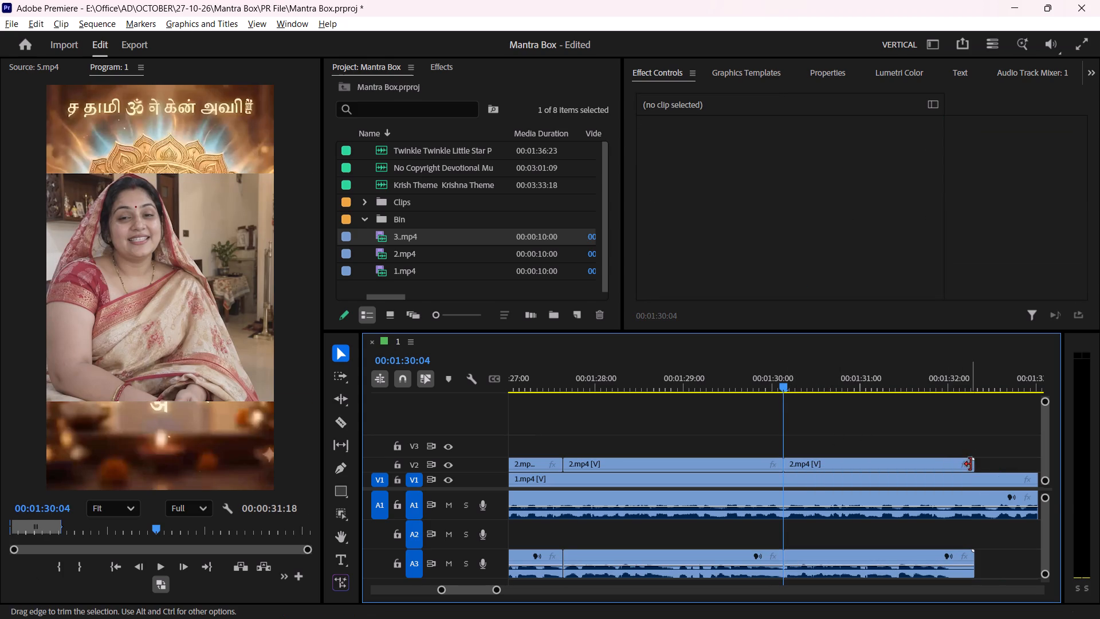
Trim about 9 frames off the end of the second presenter's last piece.
{"action": "left_click_drag", "start_coordinate": [971, 464], "coordinate": [946, 469]}
{"action": "left_click", "coordinate": [958, 428]}
Move the audio of all four second-presenter pieces from A3 to A2.
{"action": "scroll", "coordinate": [956, 428], "scroll_direction": "down", "scroll_amount": 3, "text": "alt"}
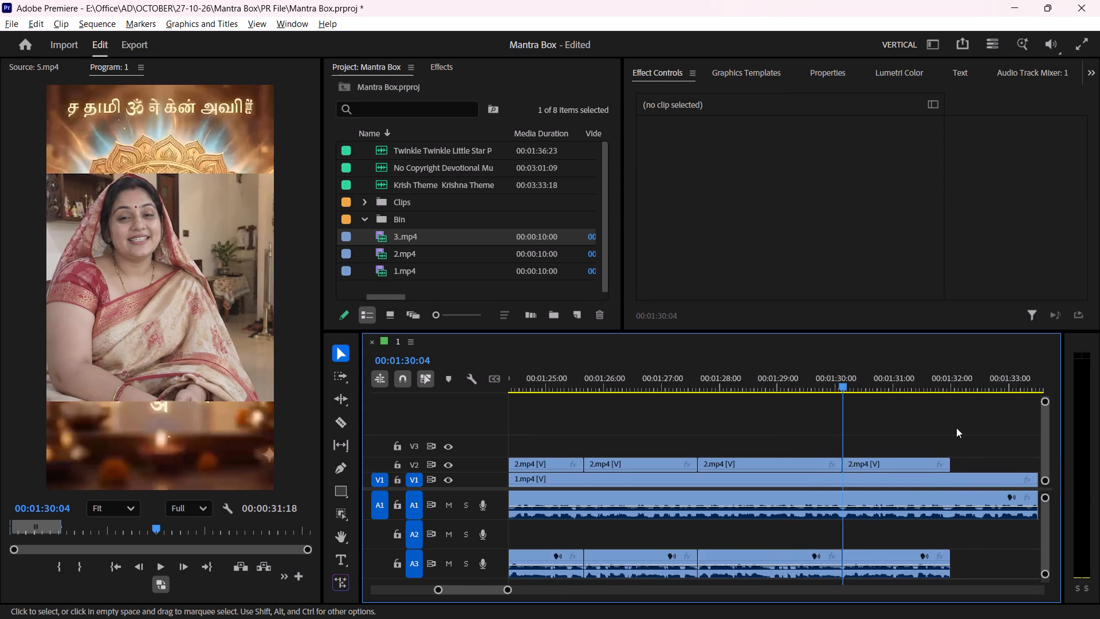
{"action": "scroll", "coordinate": [956, 428], "scroll_direction": "down", "scroll_amount": 12, "text": "alt"}
{"action": "left_click_drag", "start_coordinate": [933, 530], "coordinate": [745, 571]}
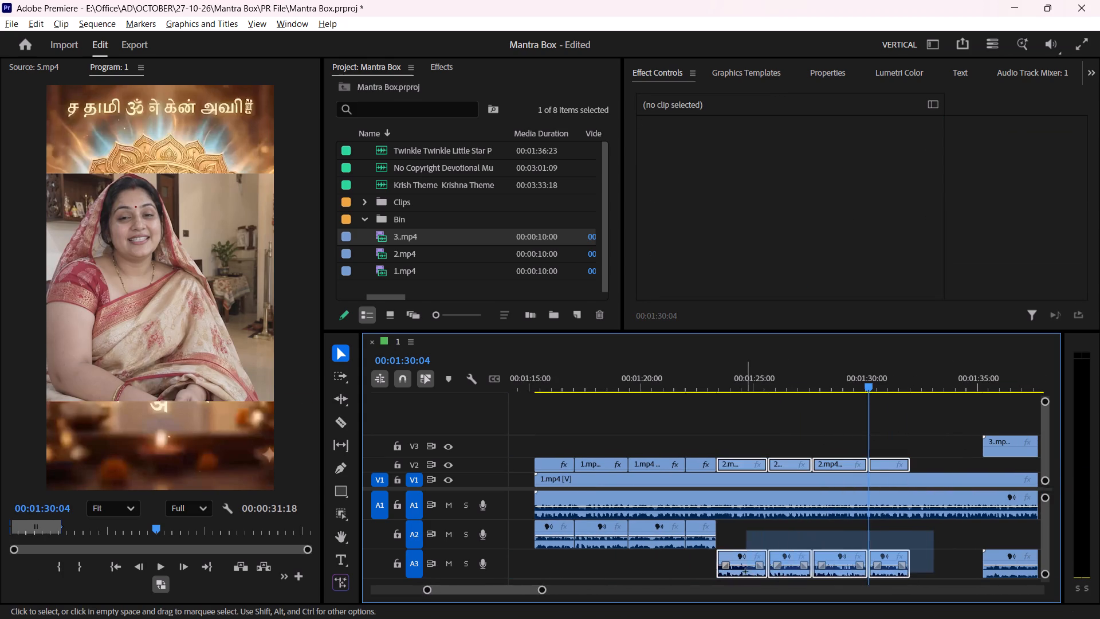
{"action": "left_click_drag", "start_coordinate": [745, 571], "coordinate": [743, 570]}
{"action": "left_click_drag", "start_coordinate": [755, 551], "coordinate": [754, 537]}
{"action": "left_click", "coordinate": [947, 422]}
Place the third presenter clip, 3.mp4, directly after the second presenter's pieces, with video on V2 and audio on A2.
{"action": "scroll", "coordinate": [945, 423], "scroll_direction": "down", "scroll_amount": 4}
{"action": "left_click_drag", "start_coordinate": [909, 454], "coordinate": [877, 469]}
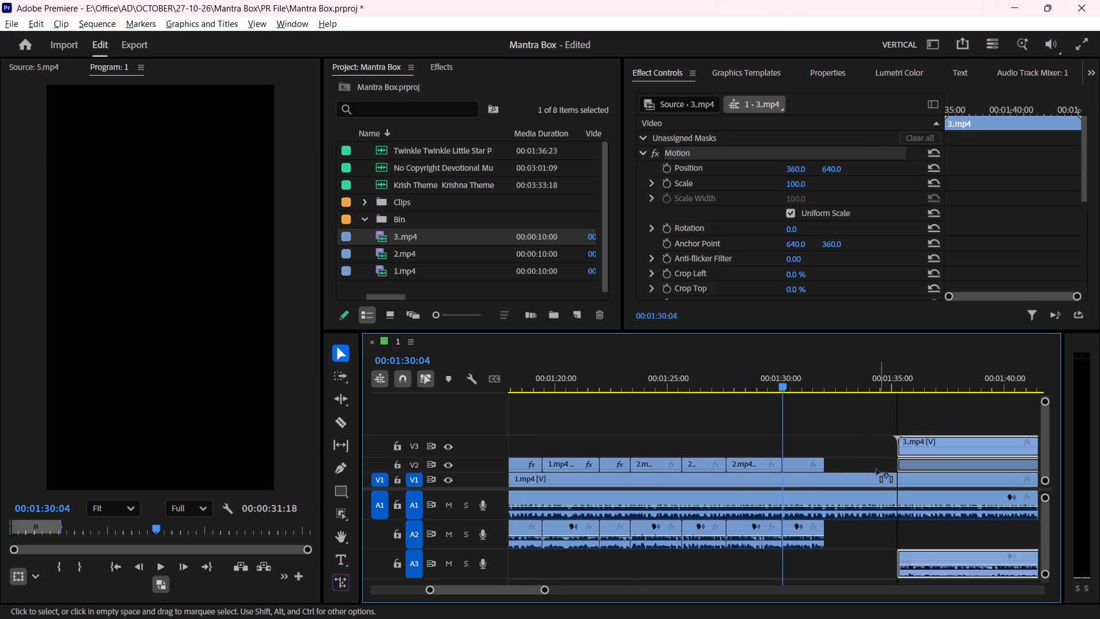
{"action": "left_click_drag", "start_coordinate": [877, 469], "coordinate": [842, 471]}
{"action": "left_click", "coordinate": [857, 422]}
{"action": "scroll", "coordinate": [876, 436], "scroll_direction": "down", "scroll_amount": 5}
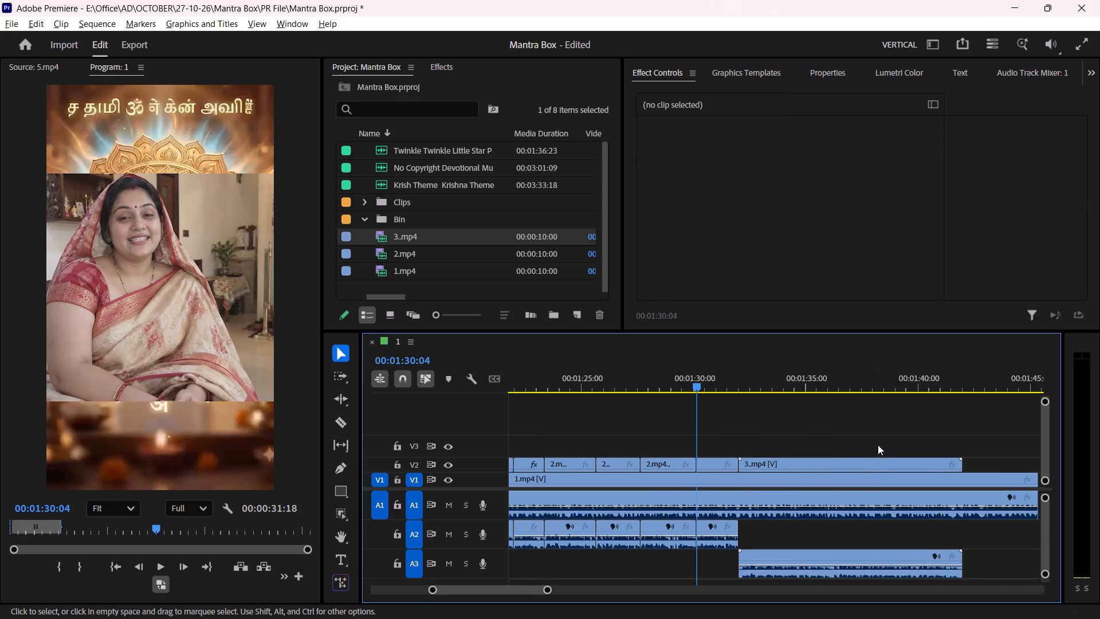
{"action": "scroll", "coordinate": [878, 445], "scroll_direction": "down", "scroll_amount": 2}
{"action": "left_click_drag", "start_coordinate": [791, 552], "coordinate": [791, 535]}
{"action": "left_click", "coordinate": [827, 416]}
Shorten the V1 product footage and its A1 audio to end together with 3.mp4.
{"action": "scroll", "coordinate": [693, 420], "scroll_direction": "up", "scroll_amount": 2, "text": "alt"}
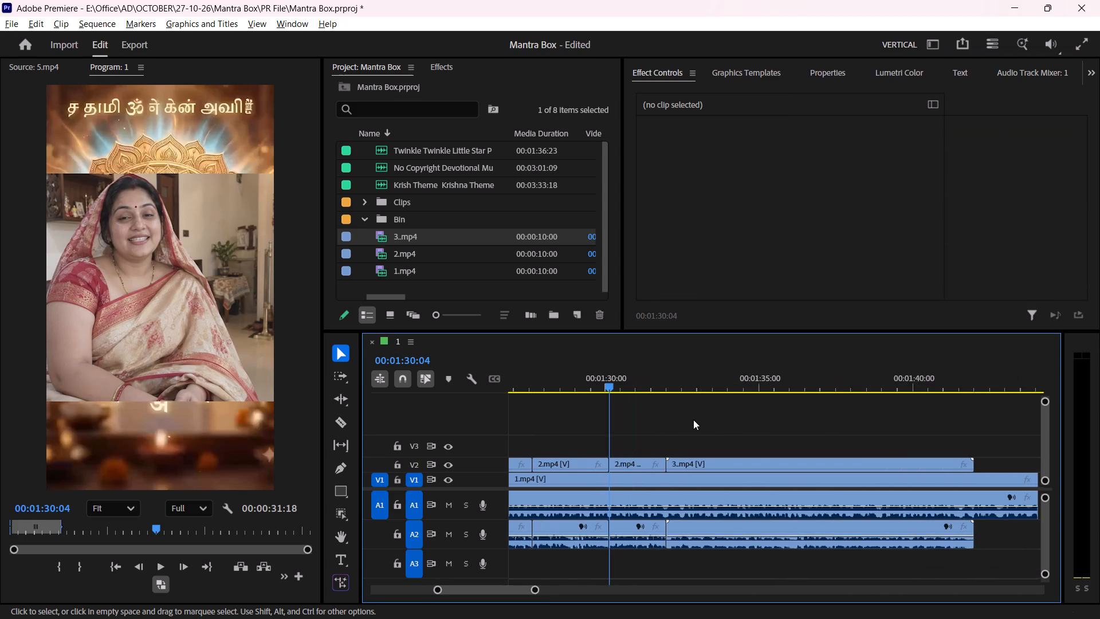
{"action": "scroll", "coordinate": [693, 420], "scroll_direction": "up", "scroll_amount": 5, "text": "alt"}
{"action": "scroll", "coordinate": [693, 420], "scroll_direction": "down", "scroll_amount": 8, "text": "alt"}
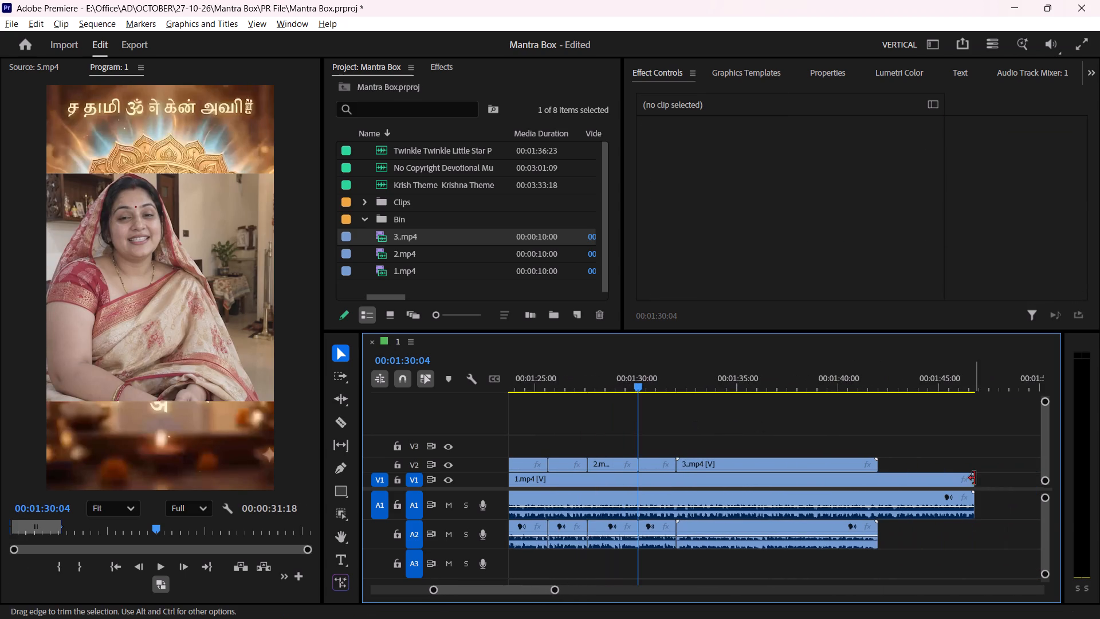
{"action": "left_click_drag", "start_coordinate": [975, 478], "coordinate": [871, 478]}
{"action": "left_click", "coordinate": [879, 475]}
{"action": "left_click_drag", "start_coordinate": [873, 480], "coordinate": [882, 478]}
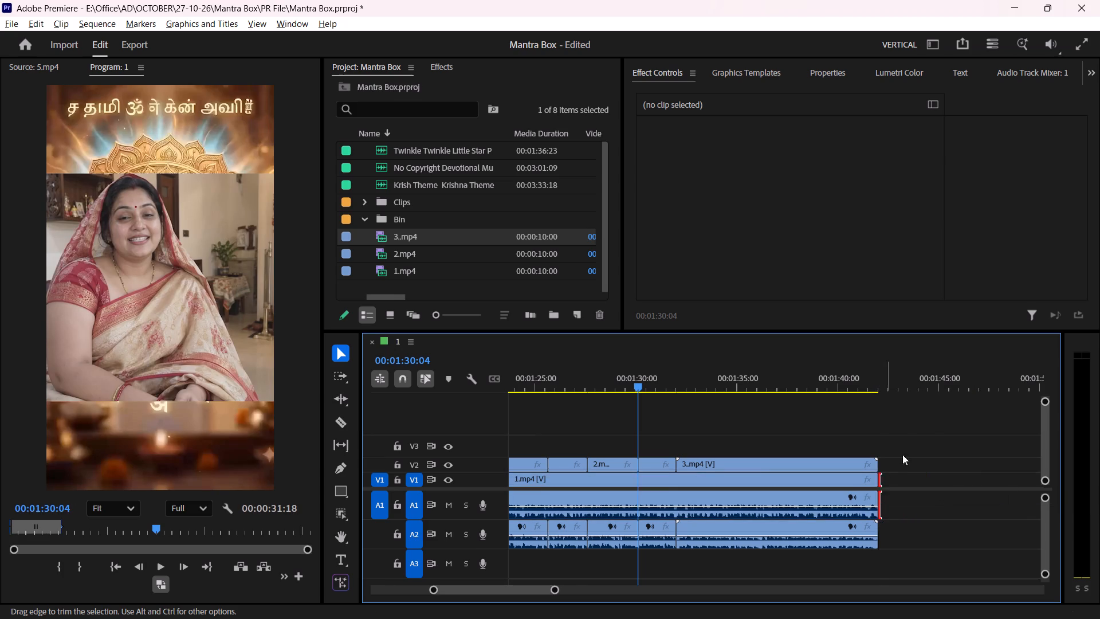
{"action": "left_click", "coordinate": [922, 432]}
Play the assembled section from 00:01:15:07 to check the presenter cuts and the sound mix.
{"action": "scroll", "coordinate": [922, 432], "scroll_direction": "down", "scroll_amount": 8, "text": "alt"}
{"action": "left_click_drag", "start_coordinate": [710, 383], "coordinate": [666, 384], "text": "shift"}
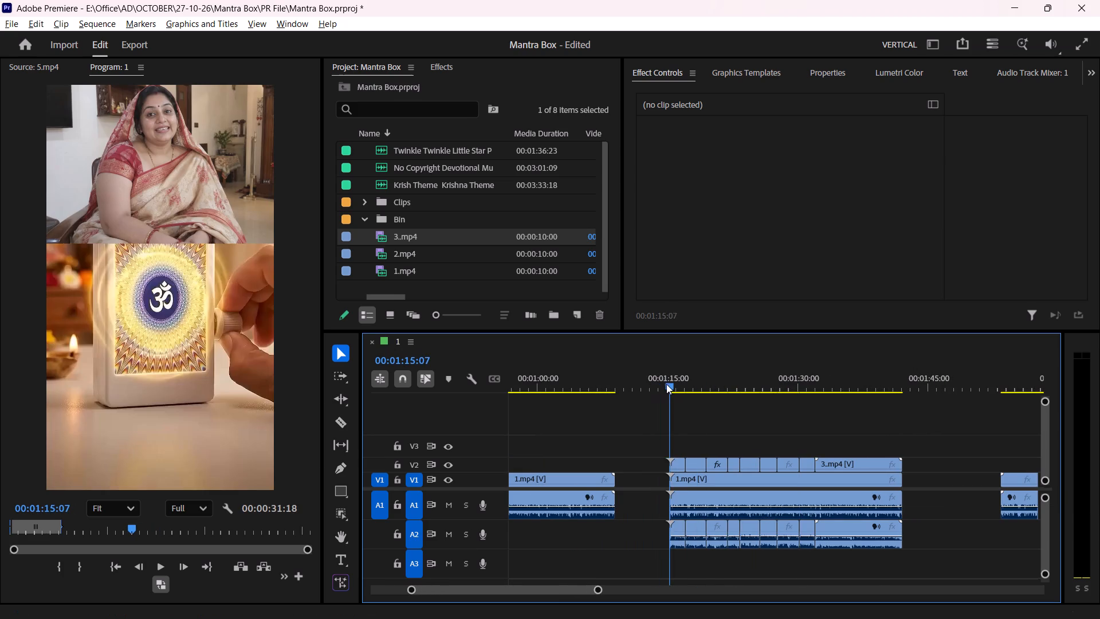
{"action": "left_click_drag", "start_coordinate": [666, 384], "coordinate": [669, 384], "text": "shift"}
{"action": "key", "text": "space"}
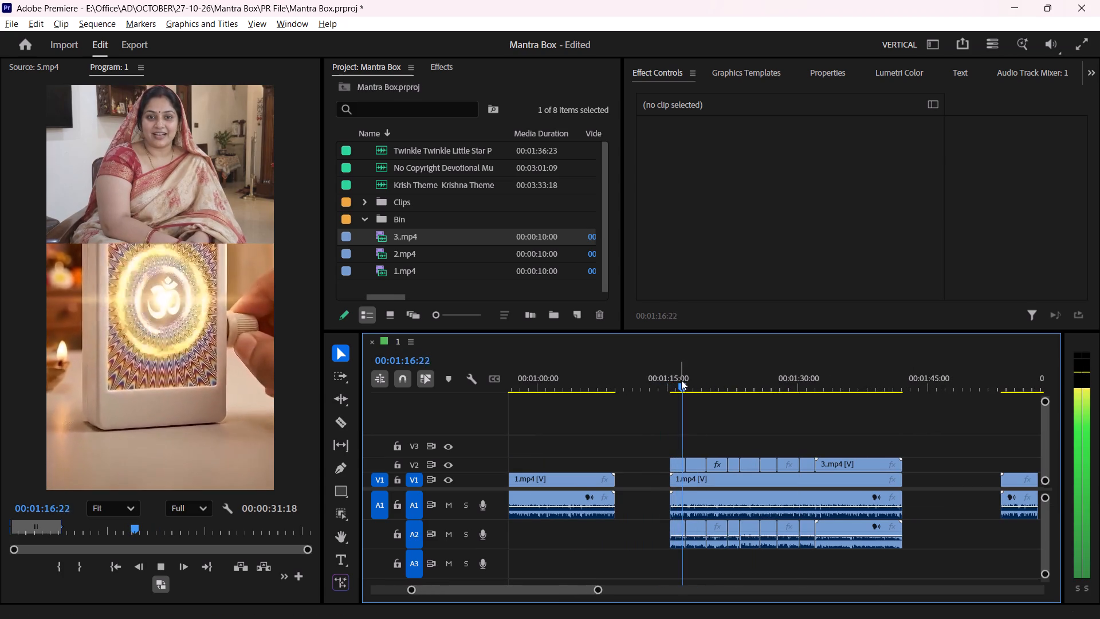
{"action": "left_click", "coordinate": [777, 432]}
{"action": "scroll", "coordinate": [777, 432], "scroll_direction": "up", "scroll_amount": 3, "text": "alt"}
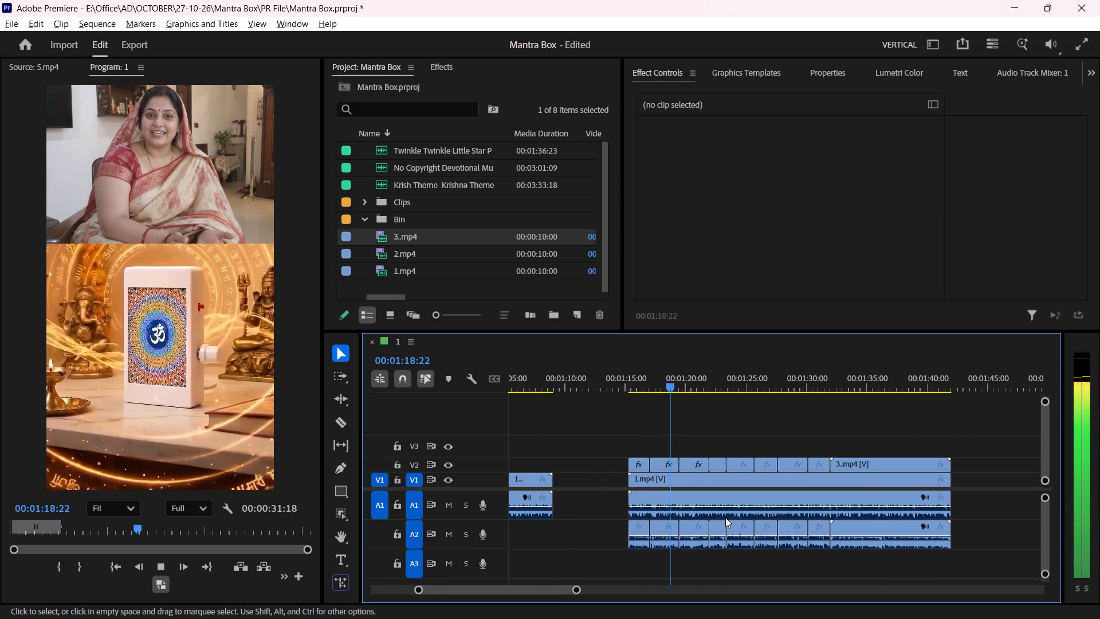
{"action": "key", "text": "space"}
Delete the product footage's own audio on A1 beneath the presenter section, keeping its video.
{"action": "left_click", "coordinate": [700, 503], "text": "alt"}
{"action": "key", "text": "s"}
{"action": "left_click", "coordinate": [642, 508]}
{"action": "left_click_drag", "start_coordinate": [639, 500], "coordinate": [646, 516]}
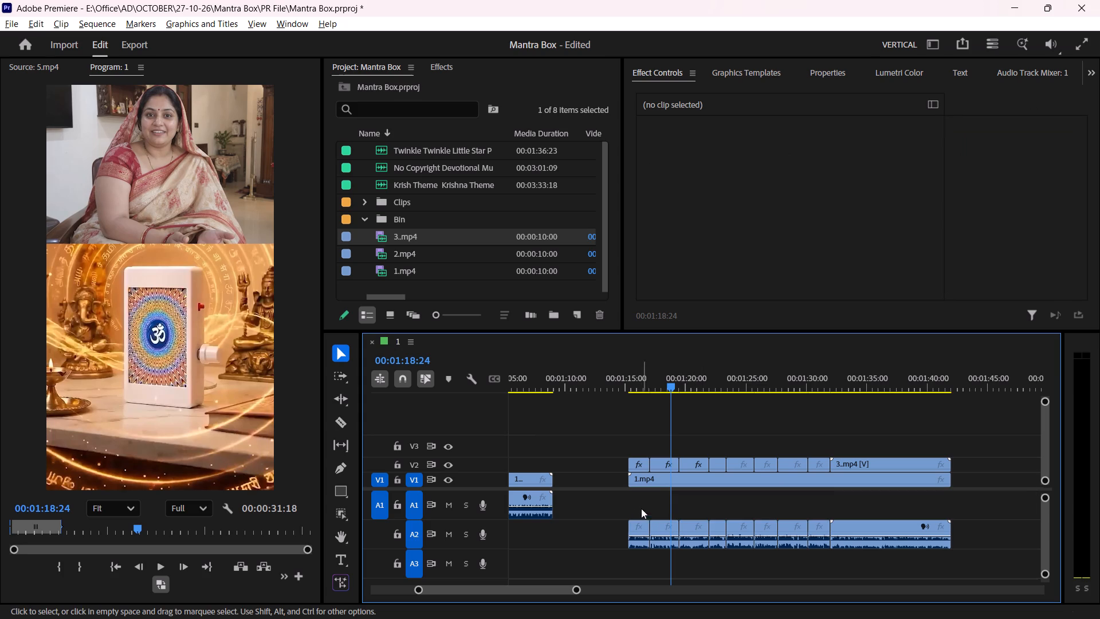
Move all the presenter audio pieces from A2 up to the emptied A1 track.
{"action": "left_click_drag", "start_coordinate": [626, 501], "coordinate": [988, 539]}
{"action": "left_click_drag", "start_coordinate": [928, 524], "coordinate": [930, 503]}
{"action": "left_click", "coordinate": [976, 496]}
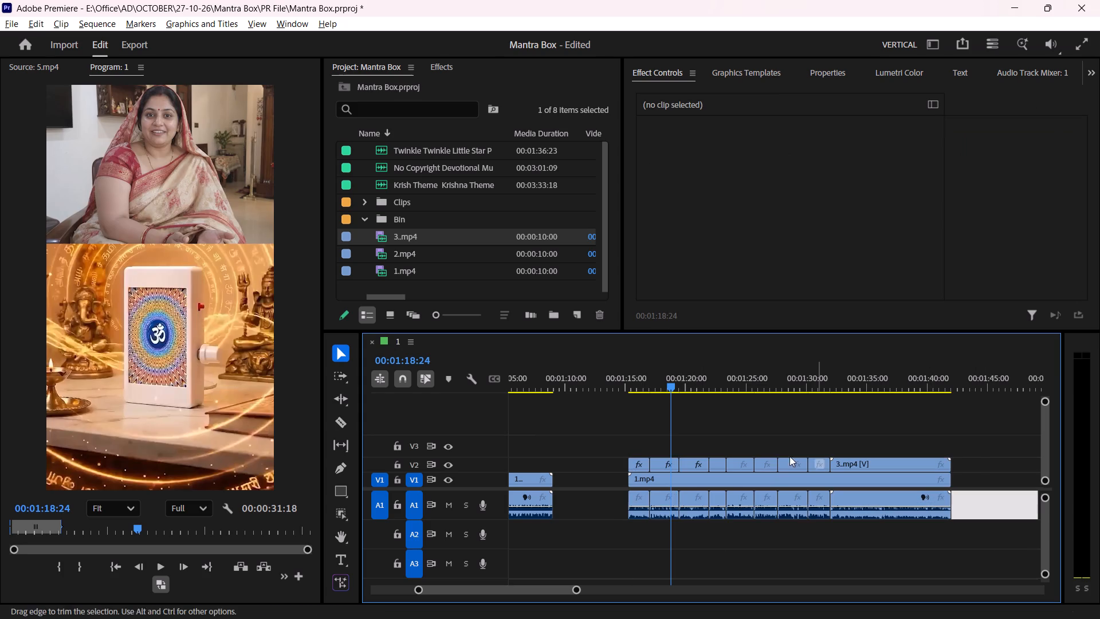
Lower the V1 product footage's vertical position so the Mantra Box sits centred beneath the presenter, and play it back.
{"action": "key", "text": "space"}
{"action": "key", "text": "space"}
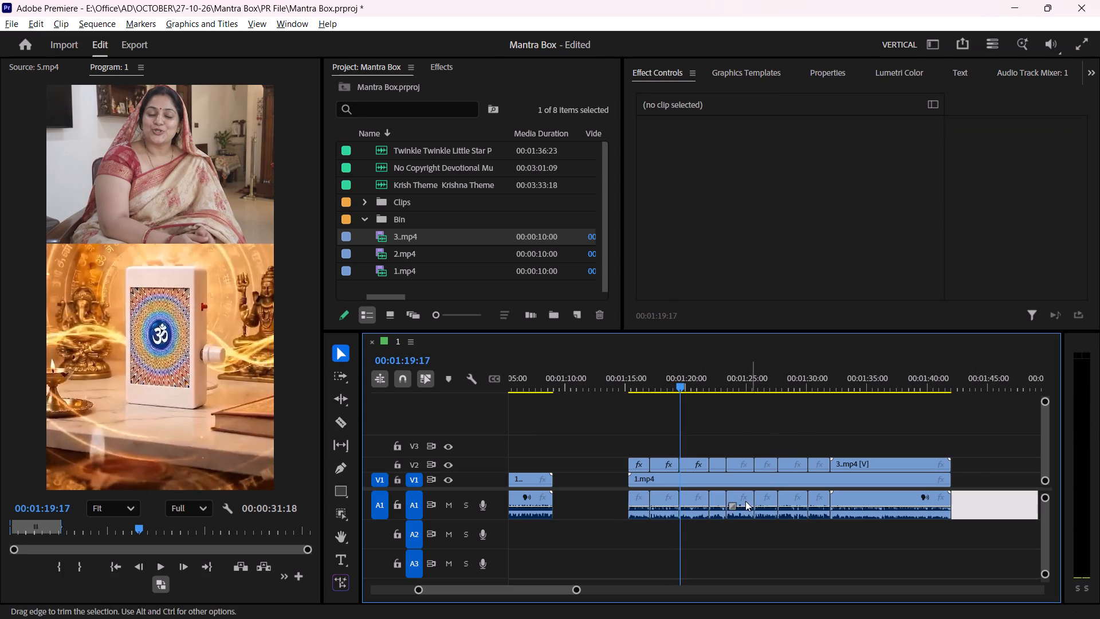
{"action": "left_click", "coordinate": [749, 481]}
{"action": "left_click_drag", "start_coordinate": [850, 167], "coordinate": [877, 167]}
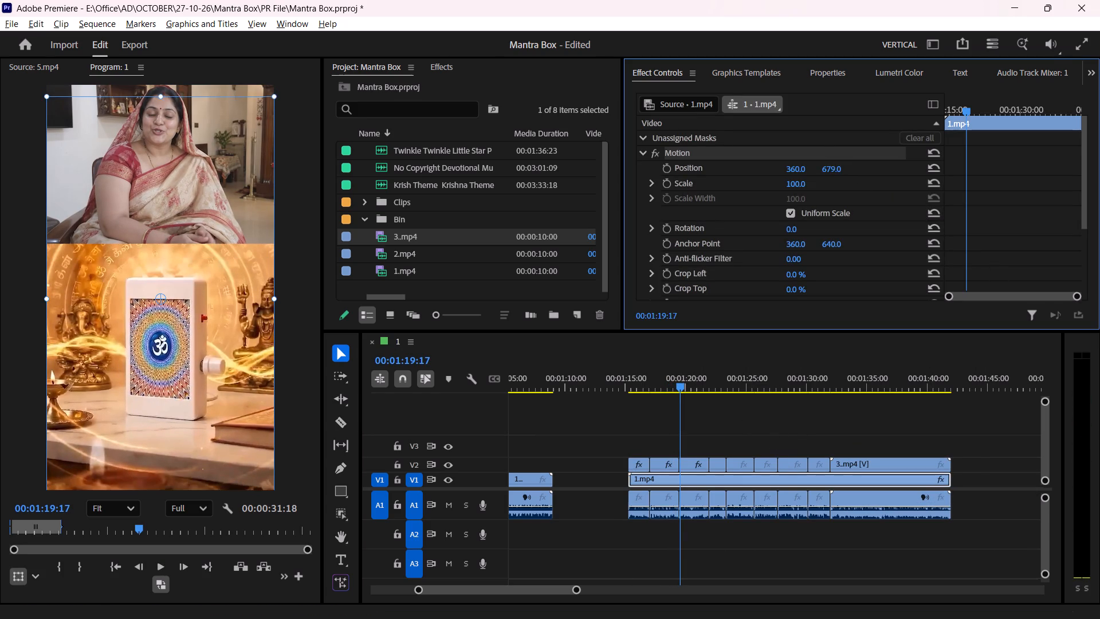
{"action": "left_click_drag", "start_coordinate": [877, 167], "coordinate": [928, 167]}
{"action": "left_click", "coordinate": [739, 437]}
{"action": "key", "text": "space"}
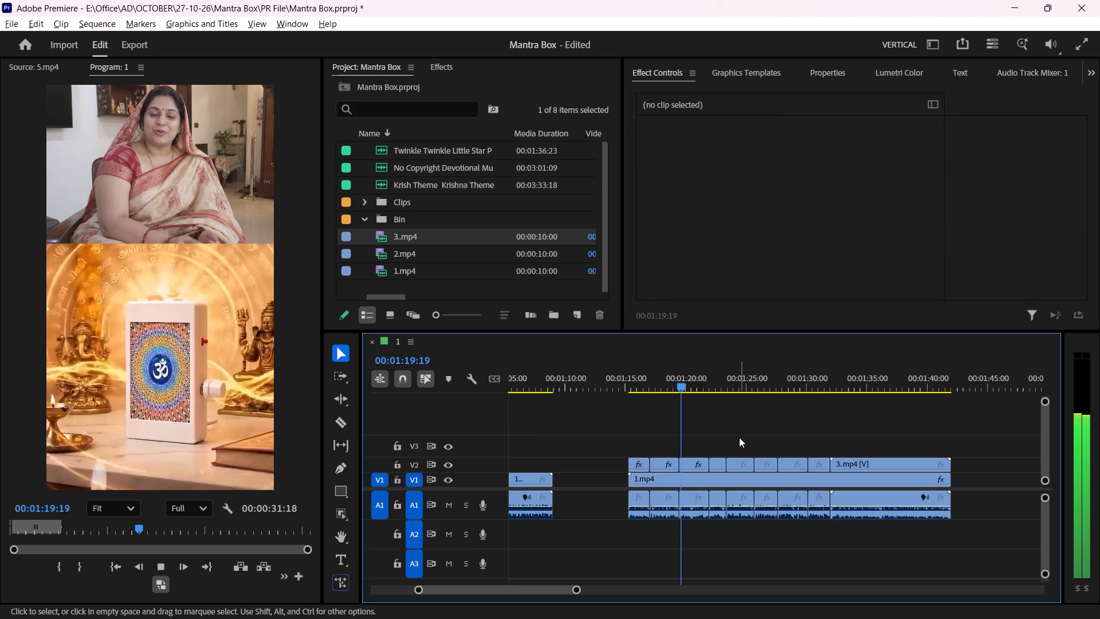
{"action": "key", "text": "space"}
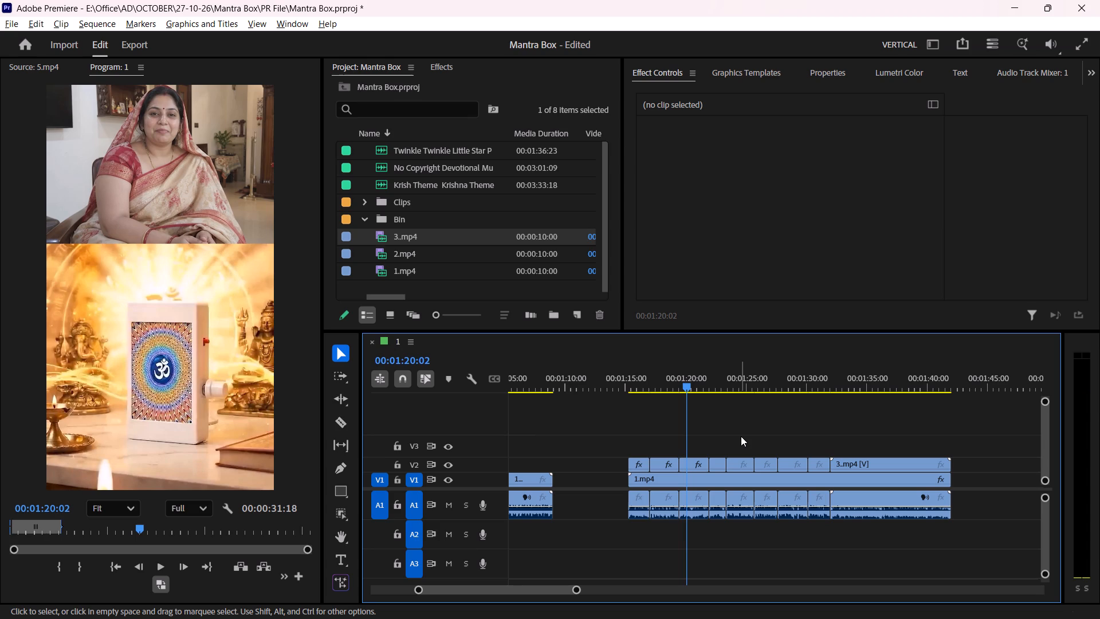
Play the presenter section onward from 00:01:20:02 to check the framing of the V2 presenter clips.
{"action": "key", "text": "space"}
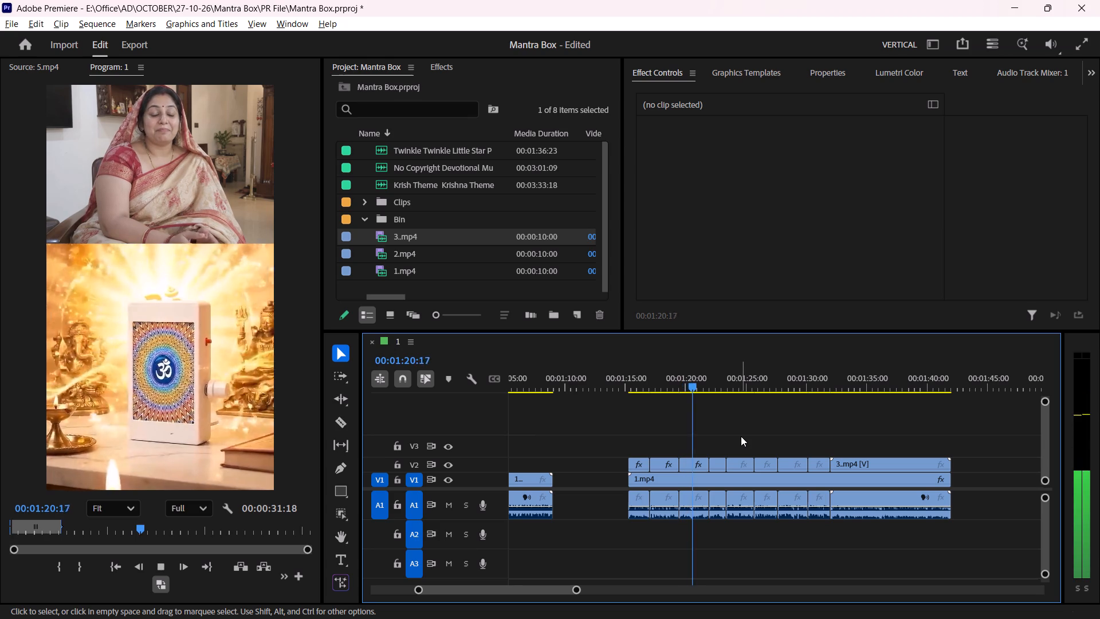
{"action": "key", "text": "space"}
{"action": "key", "text": "space"}
{"action": "key", "text": "space"}
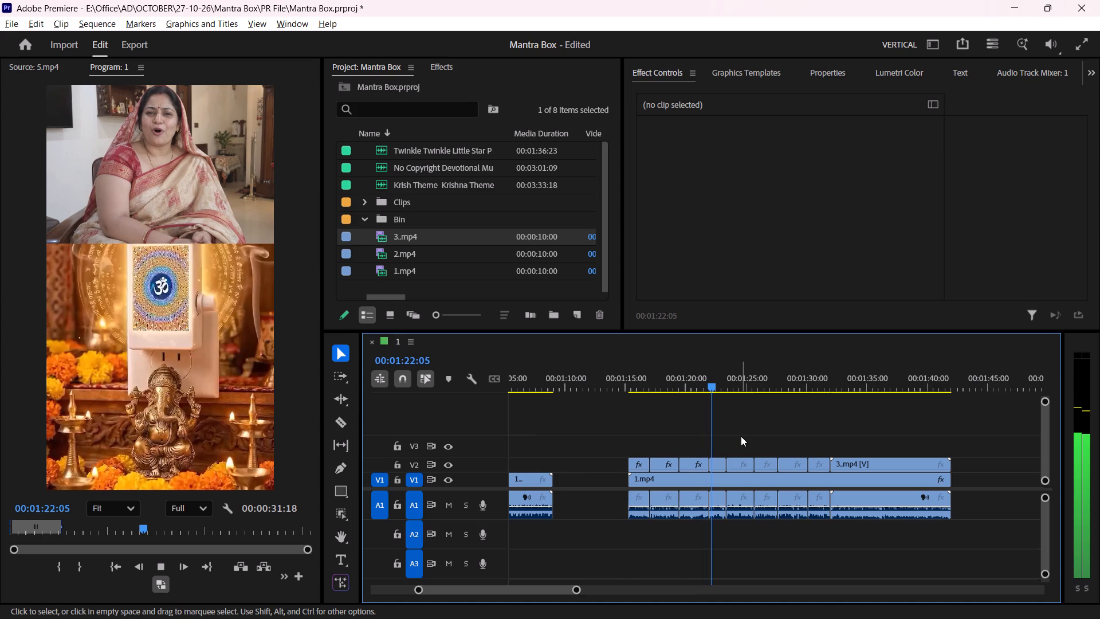
{"action": "key", "text": "space"}
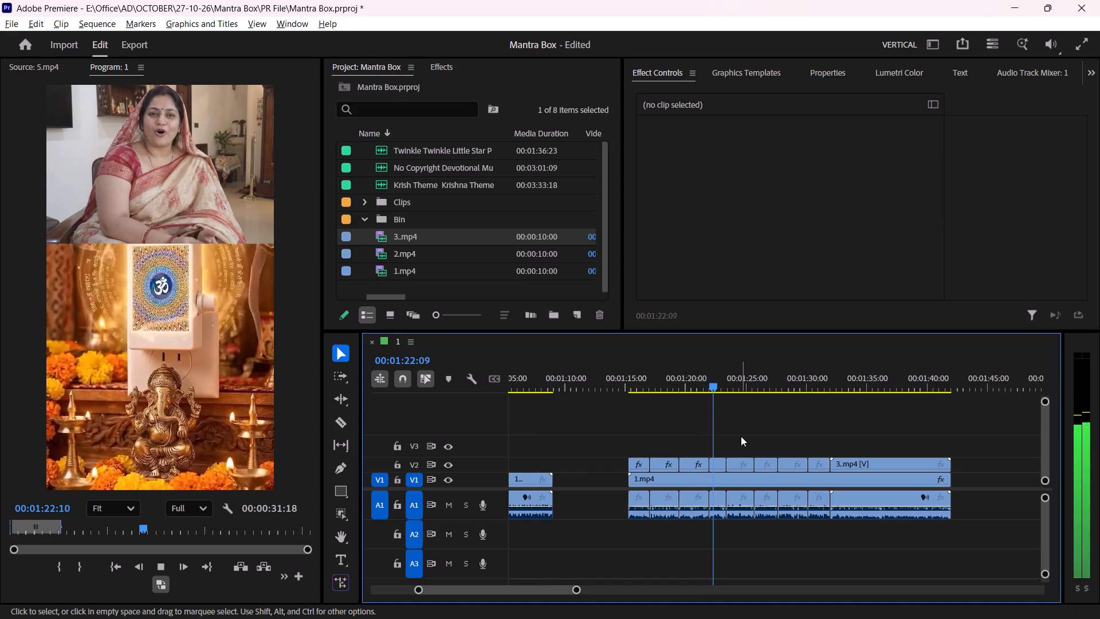
{"action": "key", "text": "space"}
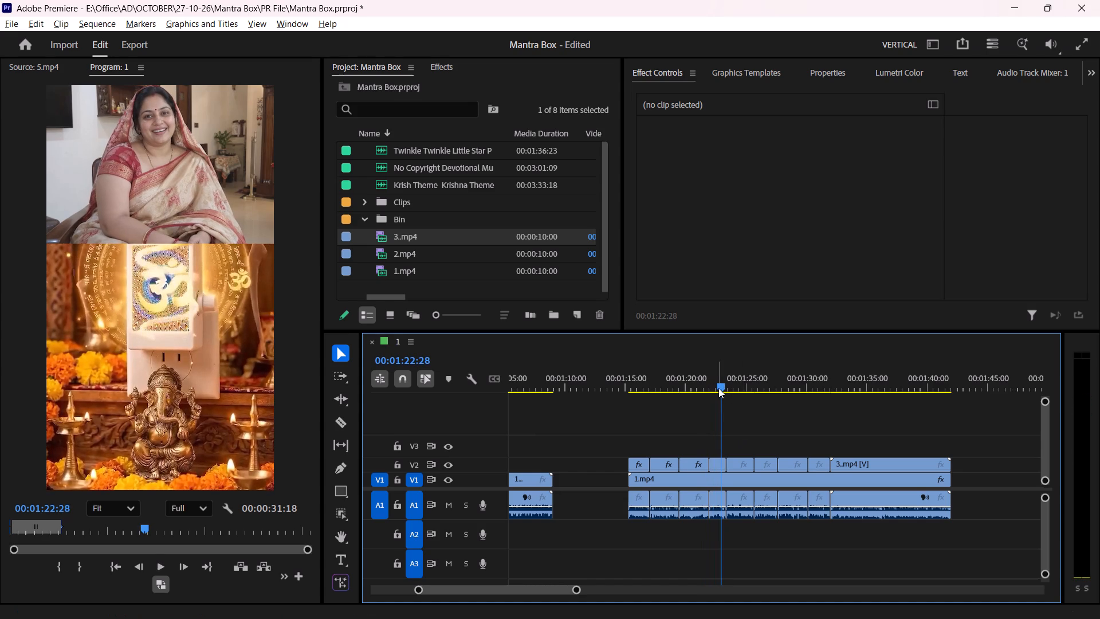
{"action": "key", "text": "space"}
{"action": "key", "text": "space"}
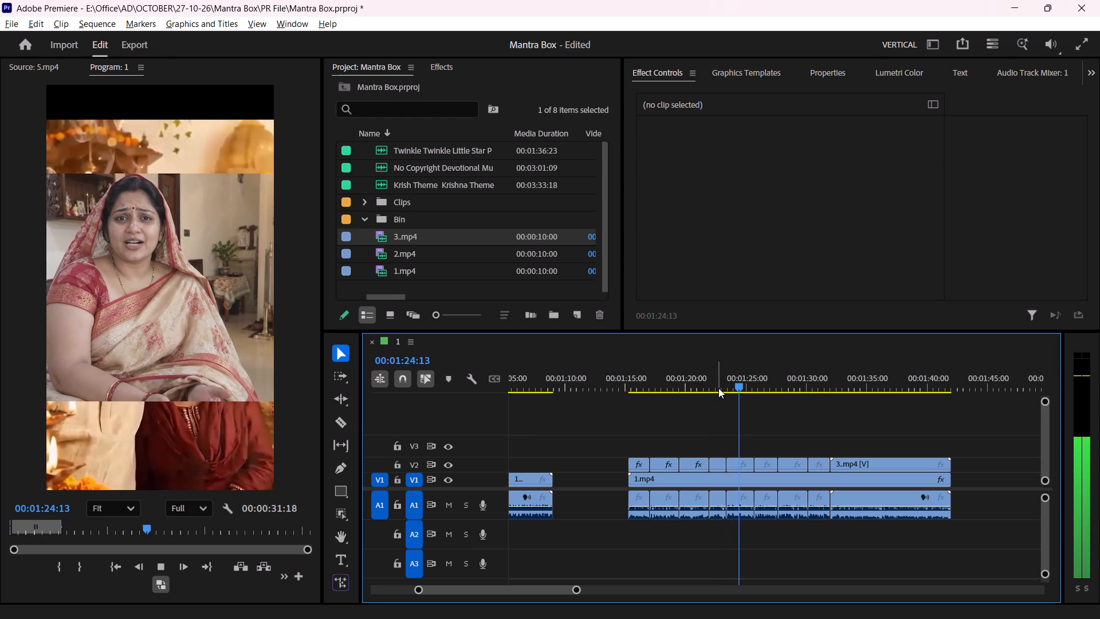
Copy the Motion settings of the first V2 presenter clip onto all the remaining V2 presenter clips and play the result.
{"action": "scroll", "coordinate": [715, 388], "scroll_direction": "down", "scroll_amount": 1}
{"action": "left_click", "coordinate": [615, 387]}
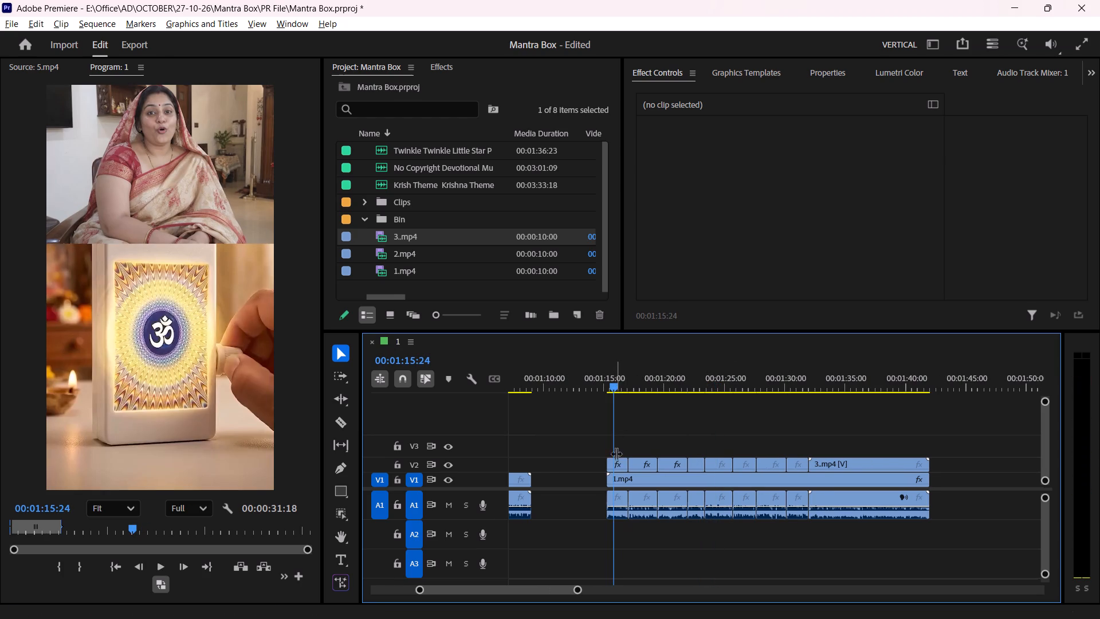
{"action": "left_click", "coordinate": [618, 465]}
{"action": "left_click", "coordinate": [643, 157]}
{"action": "left_click", "coordinate": [704, 156]}
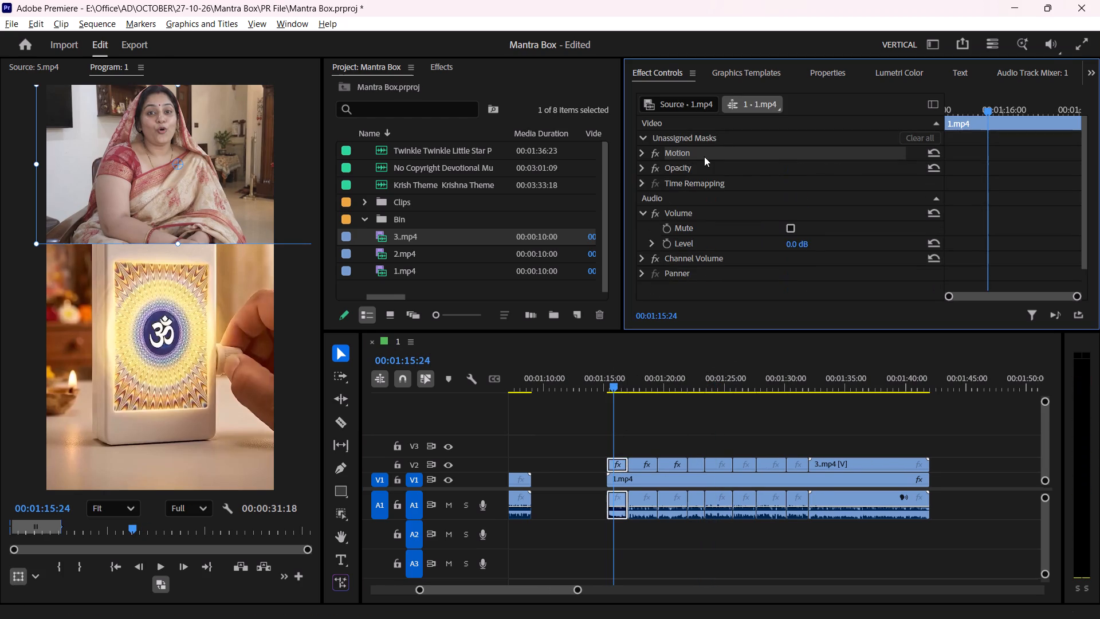
{"action": "key", "text": "ctrl+c"}
{"action": "left_click_drag", "start_coordinate": [639, 438], "coordinate": [819, 470]}
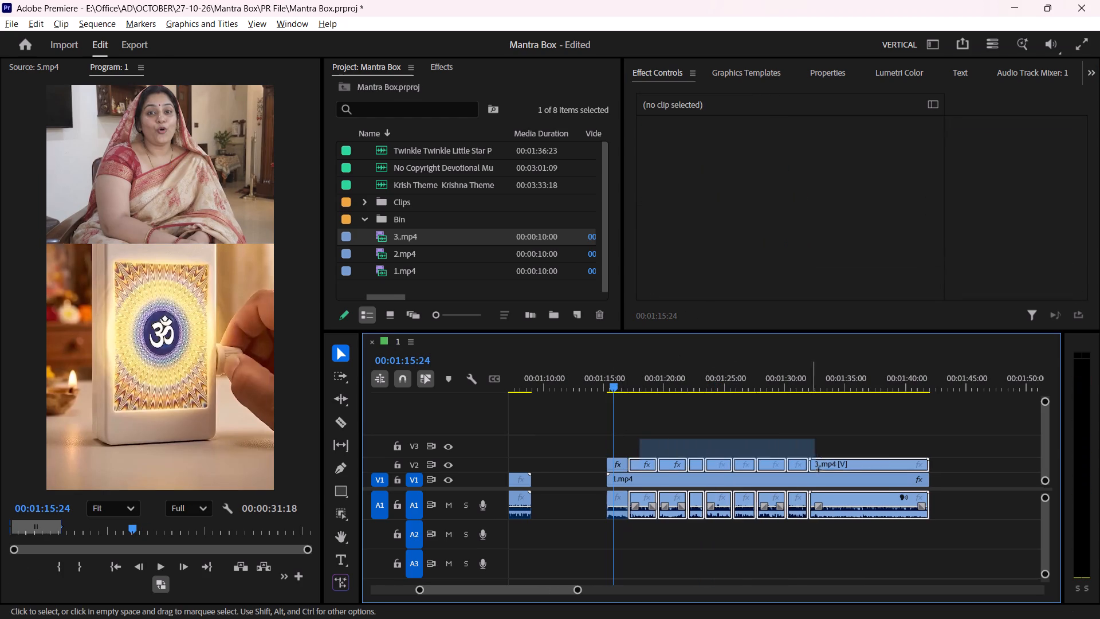
{"action": "left_click_drag", "start_coordinate": [819, 470], "coordinate": [891, 470]}
{"action": "key", "text": "ctrl+v"}
{"action": "left_click", "coordinate": [873, 426]}
{"action": "key", "text": "space"}
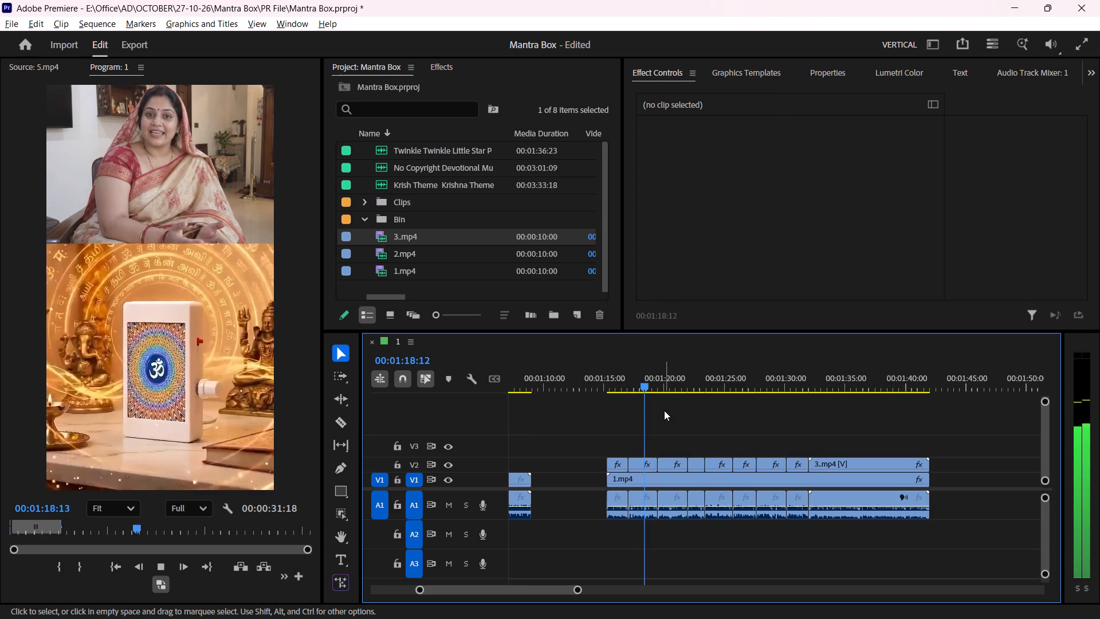
{"action": "key", "text": "space"}
{"action": "scroll", "coordinate": [435, 270], "scroll_direction": "down", "scroll_amount": 3}
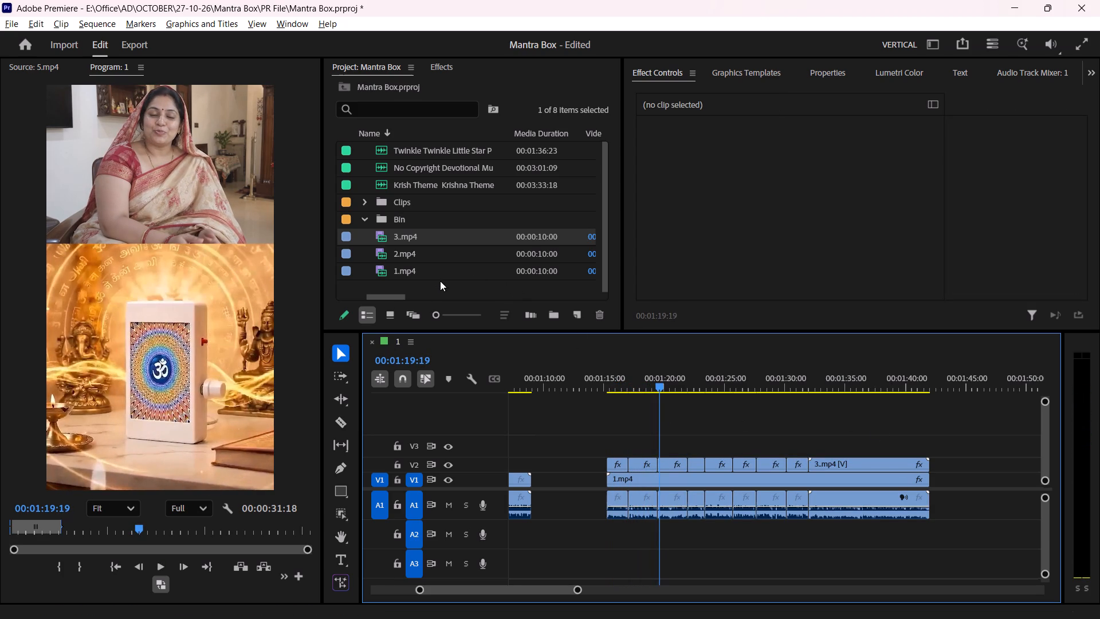
Create a bright yellow color matte in the project, keeping the name Color Matte.
{"action": "right_click", "coordinate": [442, 284]}
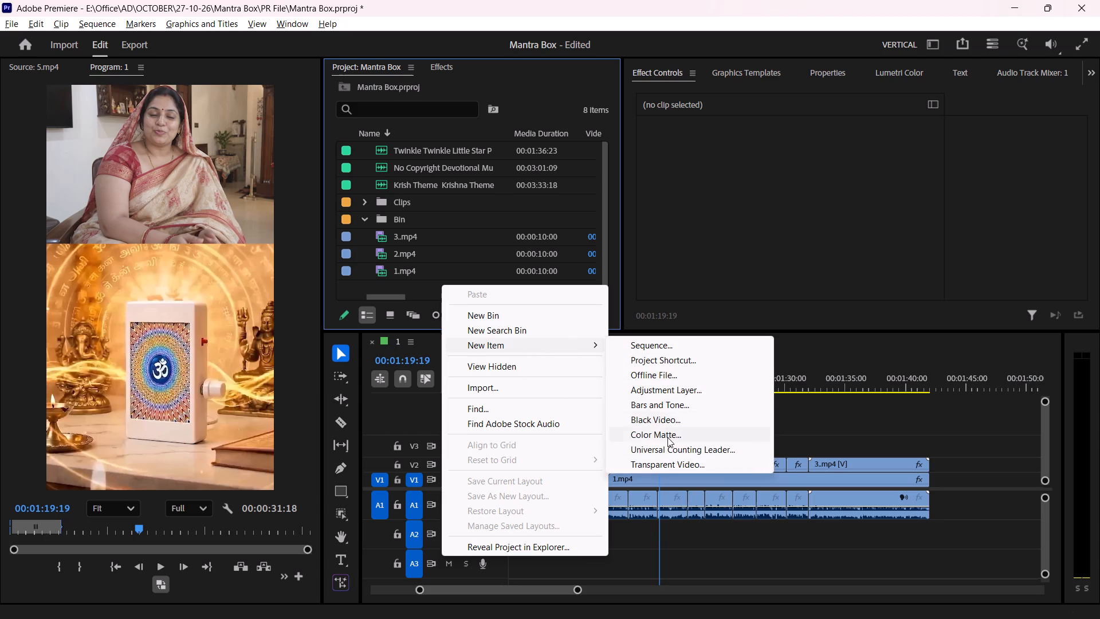
{"action": "left_click", "coordinate": [667, 437]}
{"action": "left_click", "coordinate": [598, 385]}
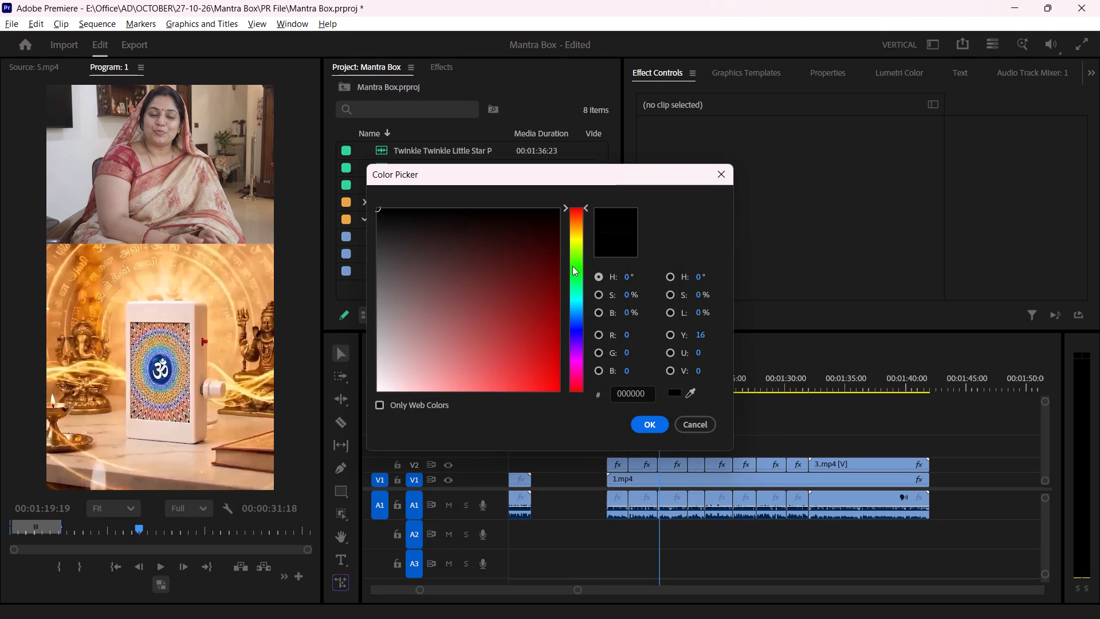
{"action": "left_click", "coordinate": [579, 240]}
{"action": "left_click_drag", "start_coordinate": [530, 277], "coordinate": [591, 426]}
{"action": "left_click", "coordinate": [651, 422]}
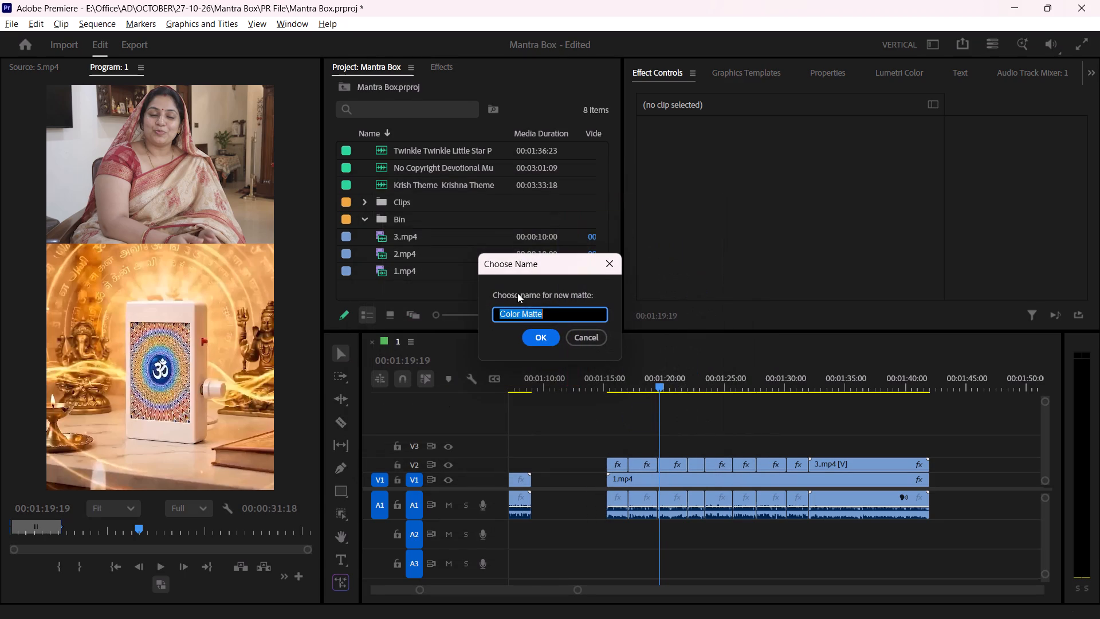
{"action": "left_click", "coordinate": [544, 339]}
Place the Color Matte on V3 at the start of the presenter section.
{"action": "left_click_drag", "start_coordinate": [411, 203], "coordinate": [626, 405]}
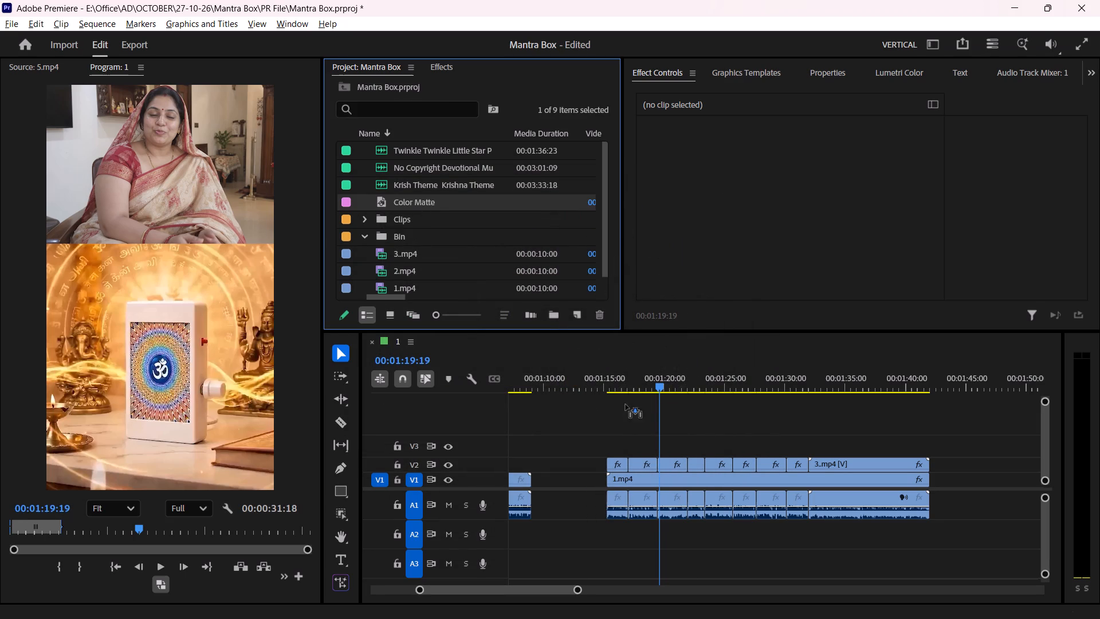
{"action": "left_click_drag", "start_coordinate": [626, 405], "coordinate": [610, 440]}
Crop the matte 50% from the bottom and 48.9% from the top, and raise the strip onto the presenter-product seam via its anchor point.
{"action": "left_click", "coordinate": [634, 448]}
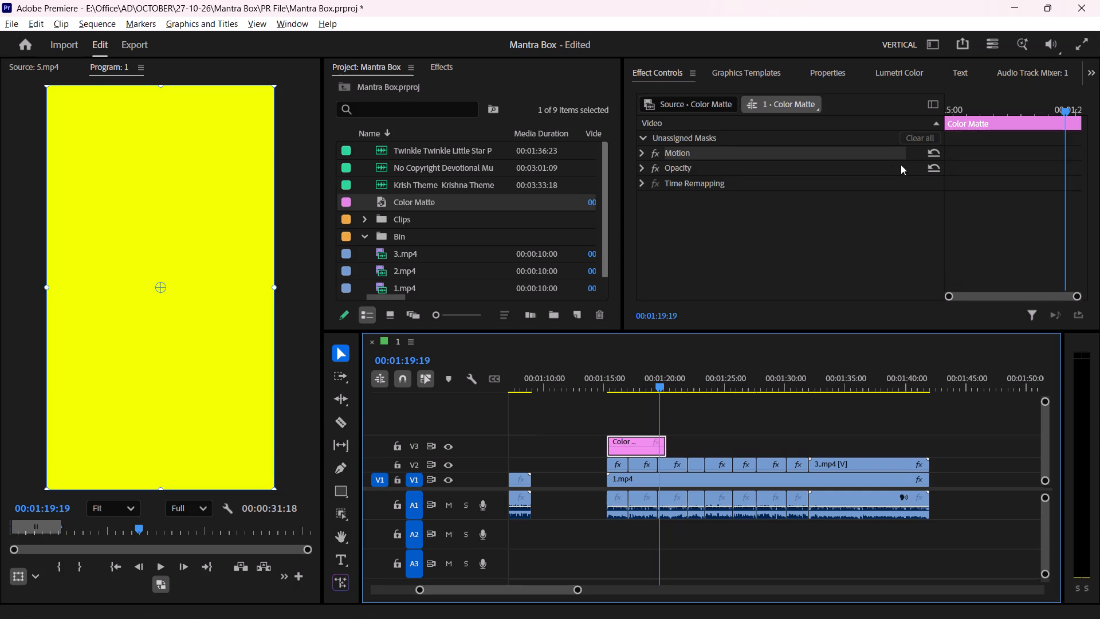
{"action": "left_click", "coordinate": [646, 157]}
{"action": "scroll", "coordinate": [808, 221], "scroll_direction": "down", "scroll_amount": 4}
{"action": "scroll", "coordinate": [804, 268], "scroll_direction": "down", "scroll_amount": 1}
{"action": "left_click_drag", "start_coordinate": [797, 246], "coordinate": [833, 247]}
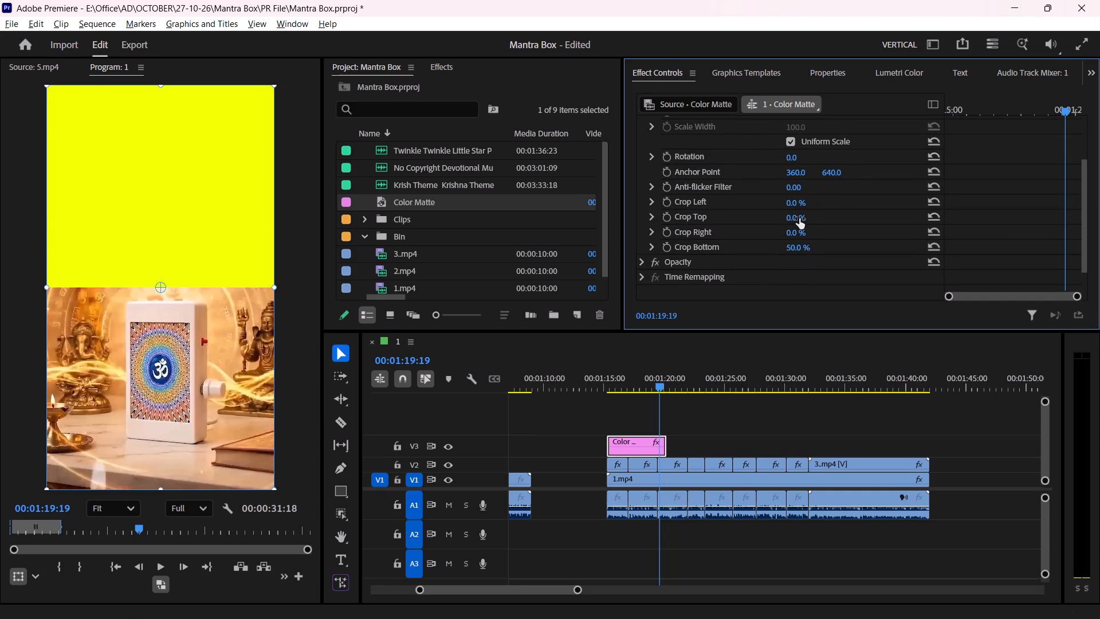
{"action": "left_click_drag", "start_coordinate": [799, 218], "coordinate": [837, 218]}
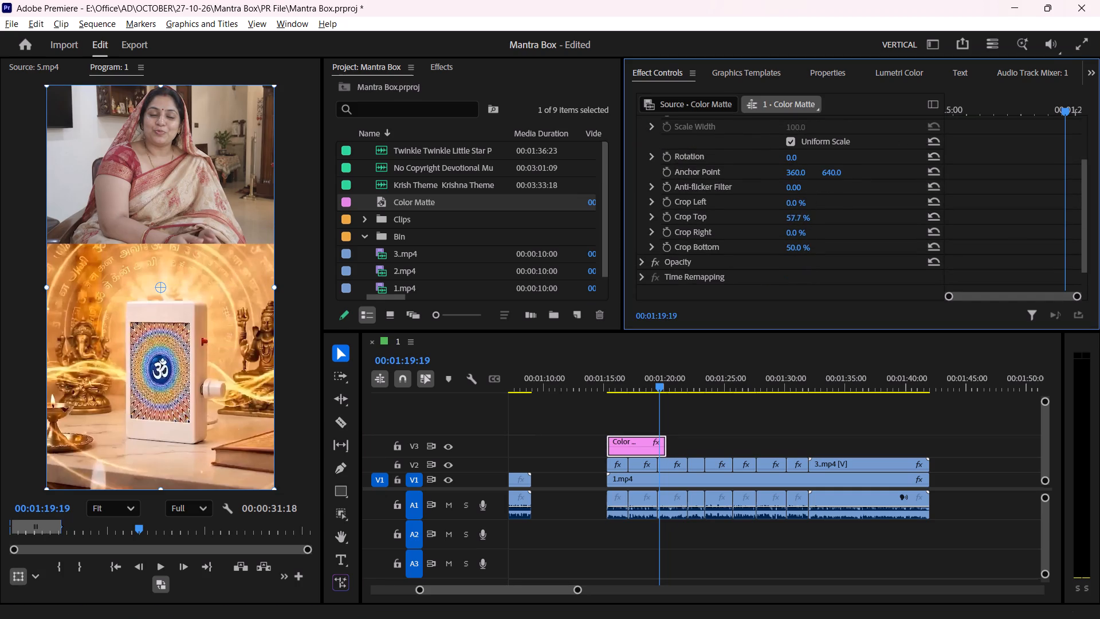
{"action": "left_click_drag", "start_coordinate": [837, 218], "coordinate": [779, 226]}
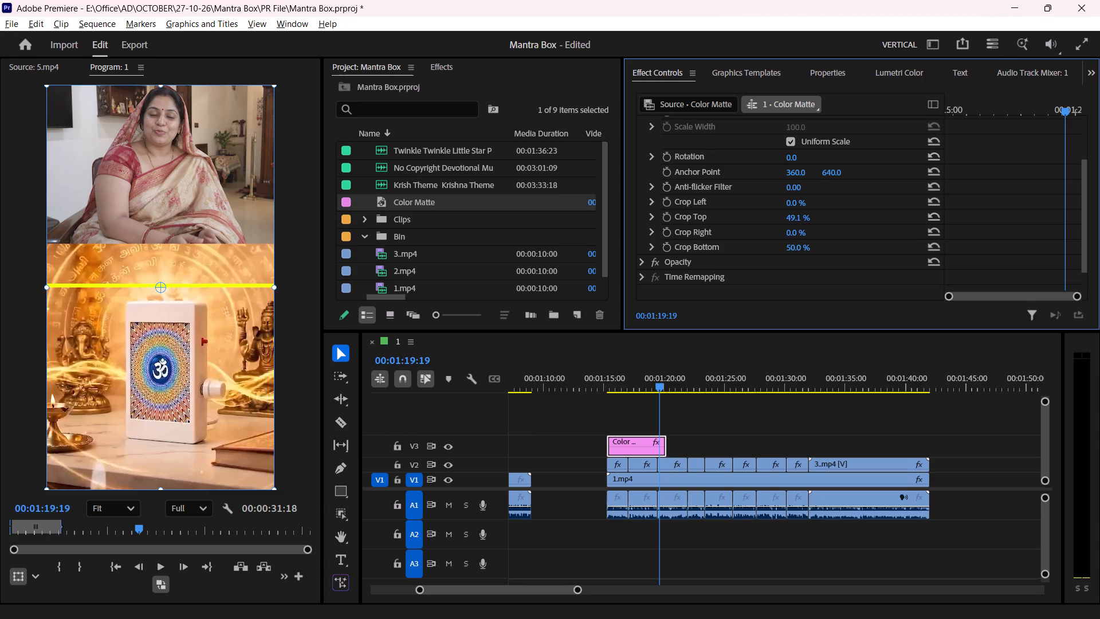
{"action": "left_click_drag", "start_coordinate": [779, 226], "coordinate": [778, 226]}
{"action": "left_click_drag", "start_coordinate": [828, 175], "coordinate": [891, 178]}
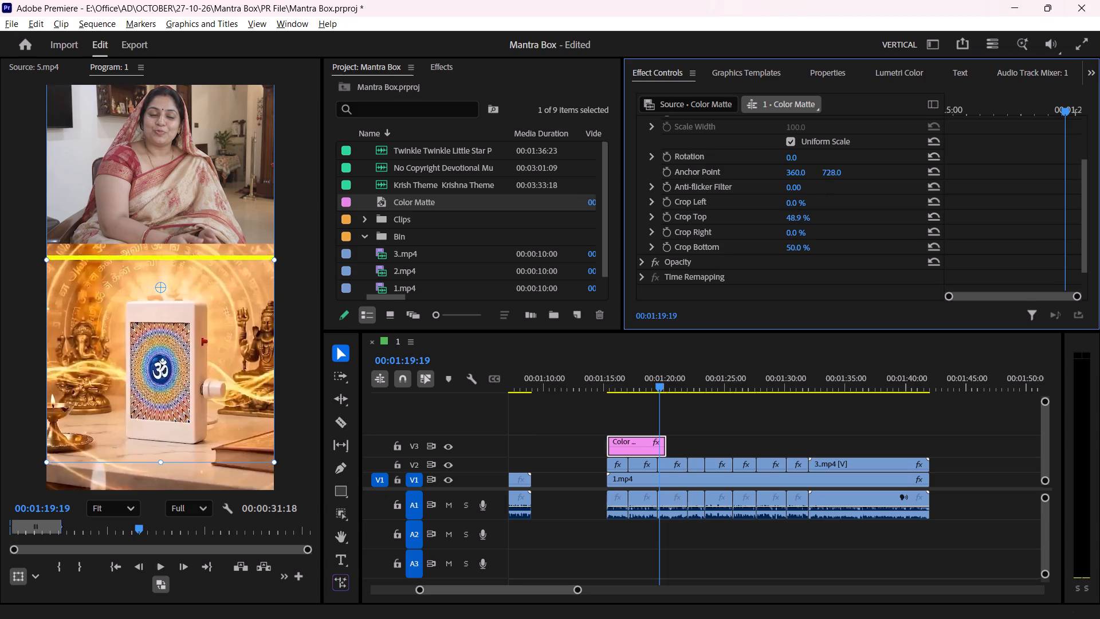
{"action": "left_click_drag", "start_coordinate": [891, 178], "coordinate": [922, 173]}
{"action": "left_click", "coordinate": [759, 421]}
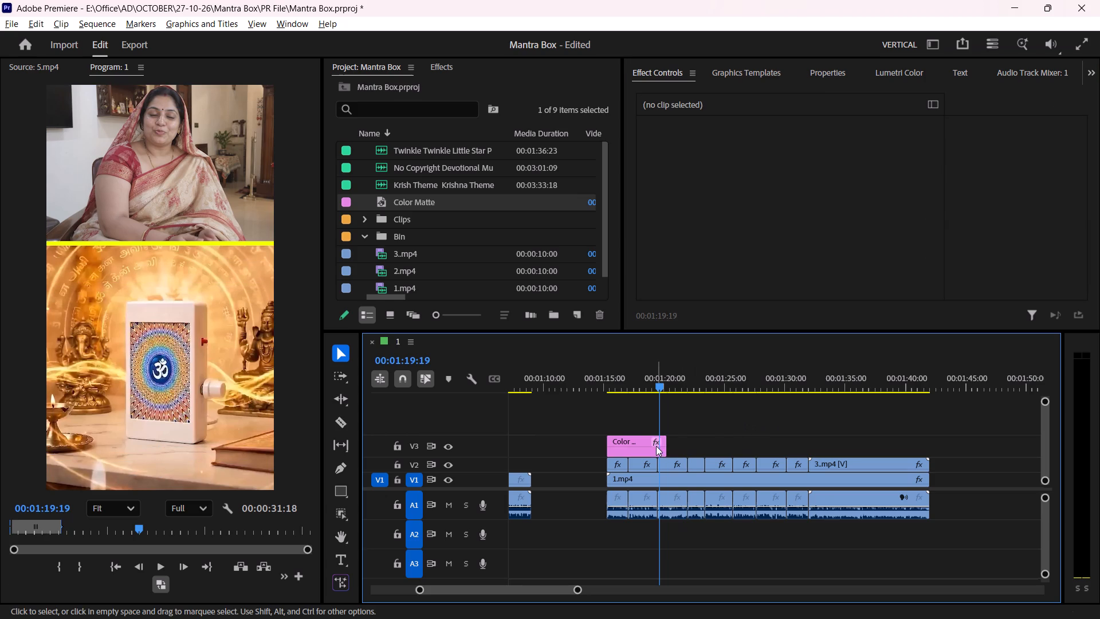
Extend the V3 Color Matte to the end of the presenter section and reduce the V3 track height.
{"action": "left_click_drag", "start_coordinate": [672, 441], "coordinate": [931, 432]}
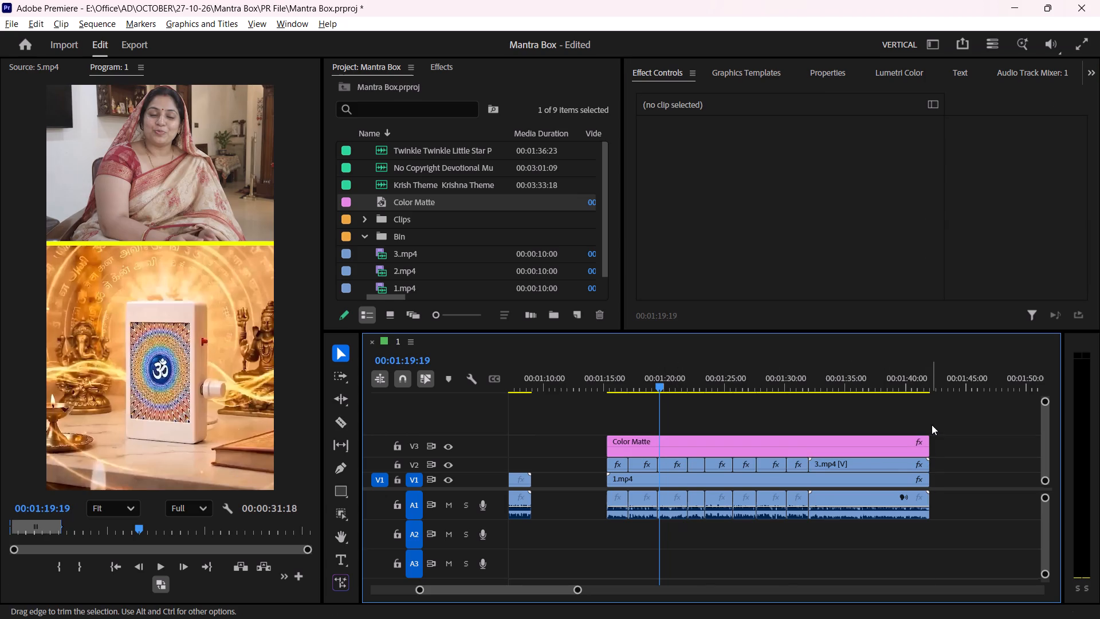
{"action": "left_click", "coordinate": [932, 425]}
{"action": "scroll", "coordinate": [473, 446], "scroll_direction": "down", "scroll_amount": 2, "text": "alt"}
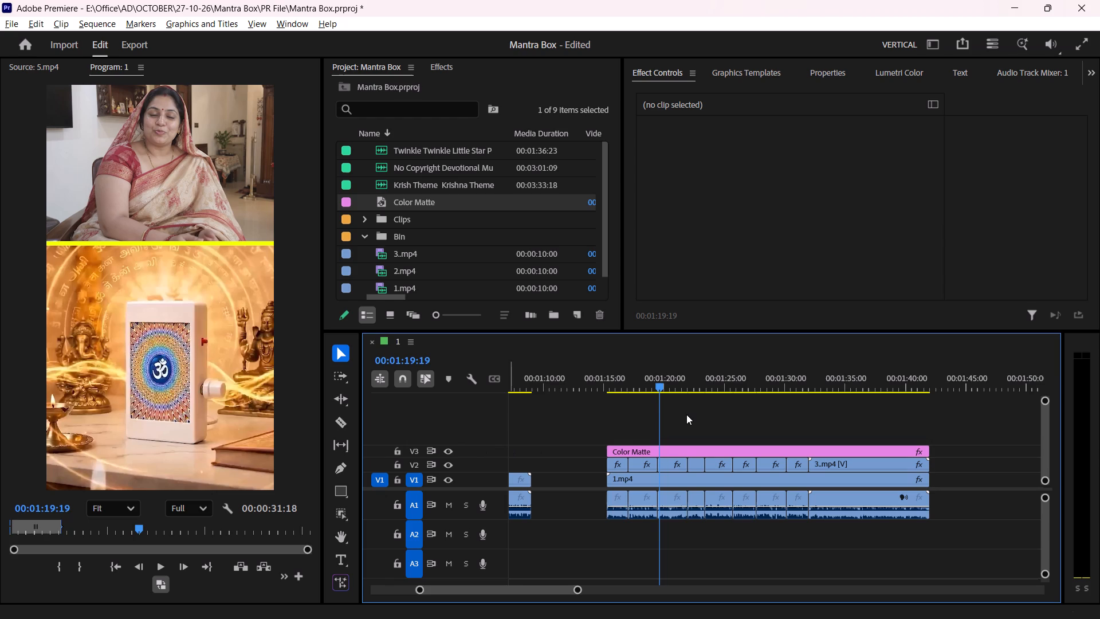
{"action": "left_click", "coordinate": [686, 414]}
Save the project and play the section from 00:01:15:07 to check the yellow divider.
{"action": "left_click_drag", "start_coordinate": [649, 381], "coordinate": [615, 388]}
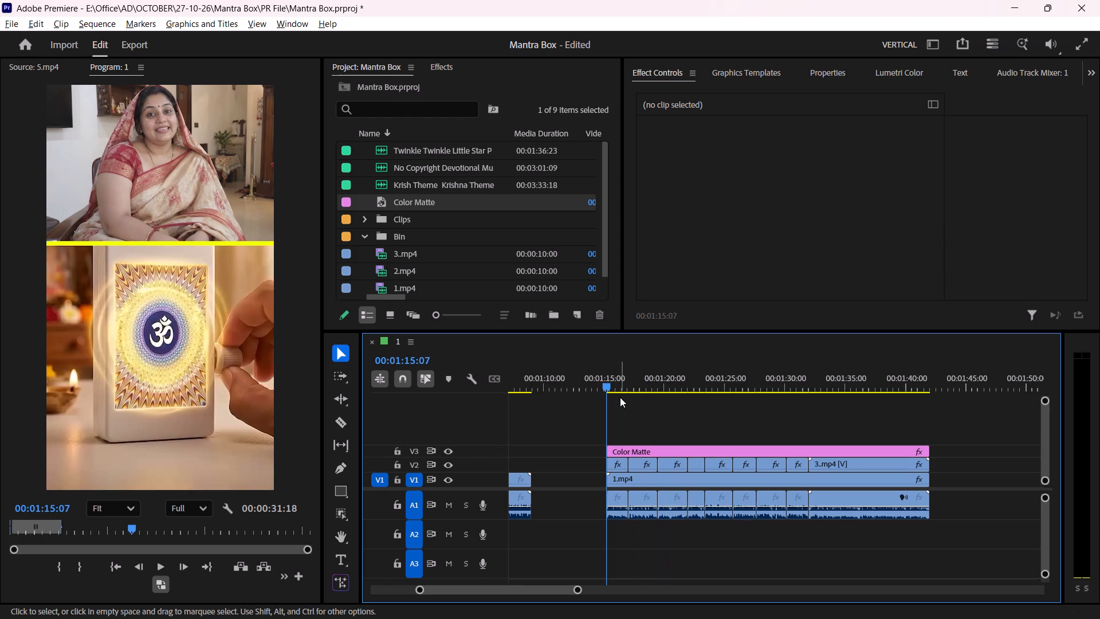
{"action": "key", "text": "ctrl+s"}
{"action": "left_click", "coordinate": [714, 433]}
{"action": "key", "text": "space"}
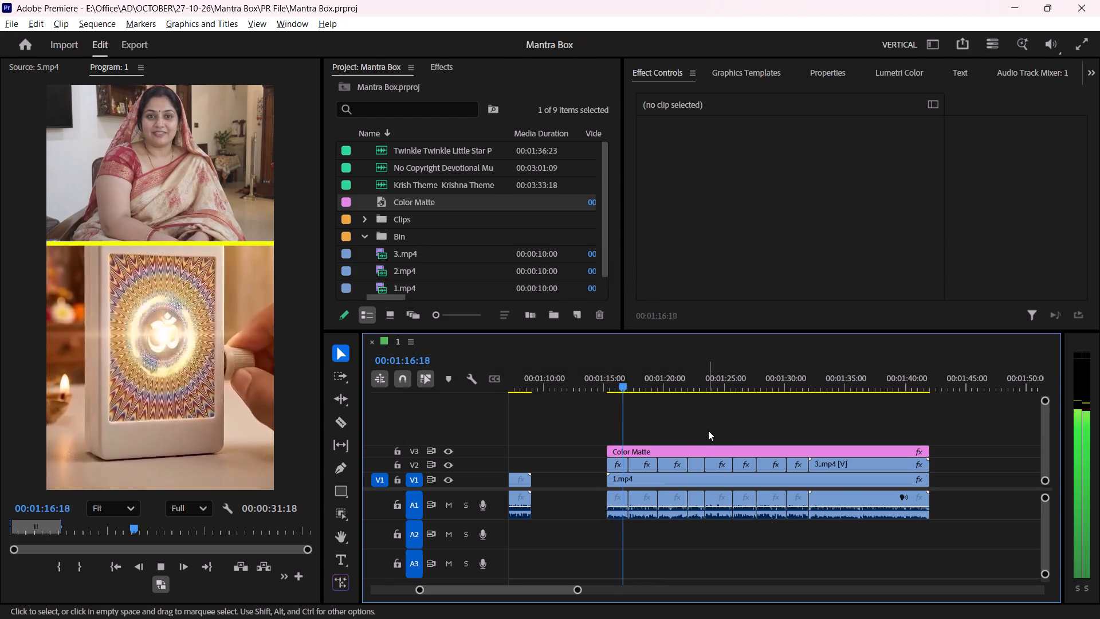
{"action": "key", "text": "space"}
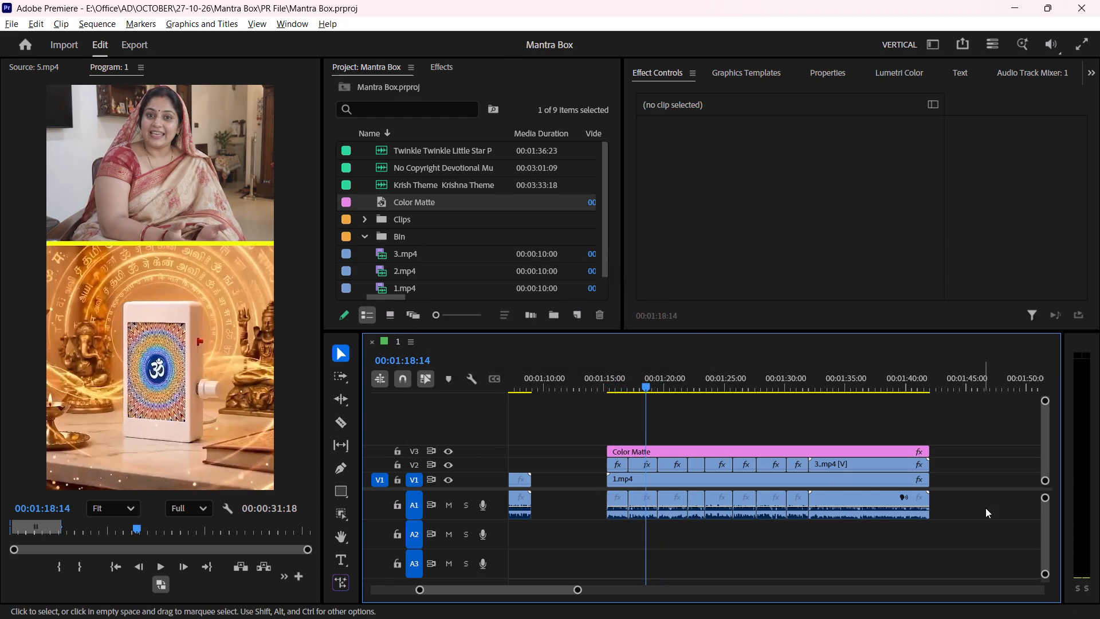
Set the volume of all the presenter clips to 3 dB and play the section back from 00:01:18:14.
{"action": "left_click_drag", "start_coordinate": [986, 508], "coordinate": [612, 502]}
{"action": "left_click", "coordinate": [1090, 72]}
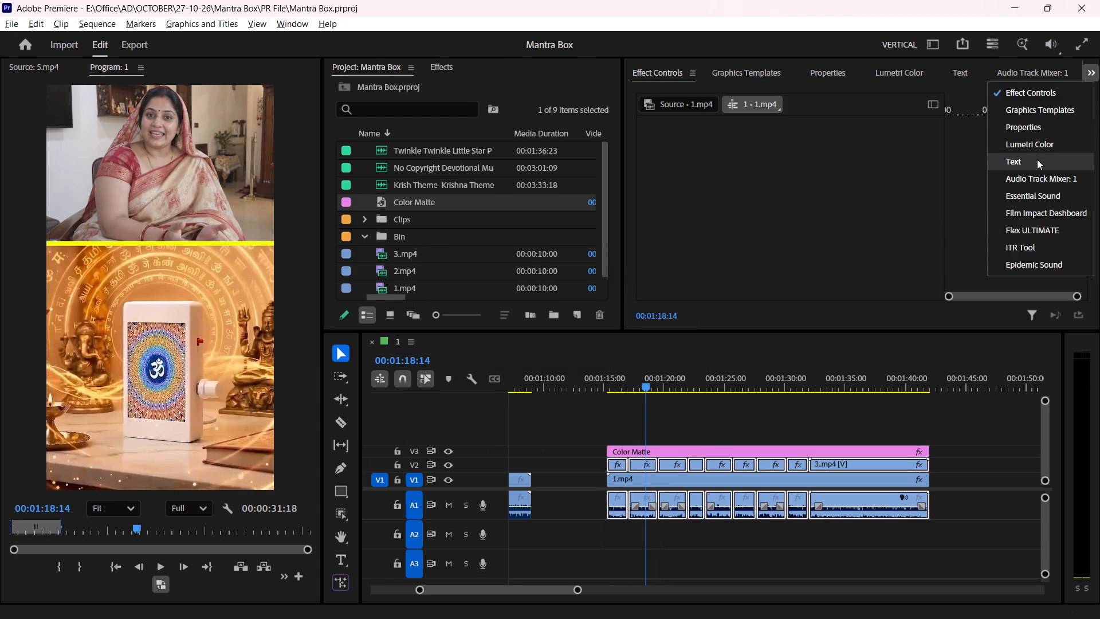
{"action": "left_click", "coordinate": [1035, 124]}
{"action": "scroll", "coordinate": [687, 146], "scroll_direction": "down", "scroll_amount": 15}
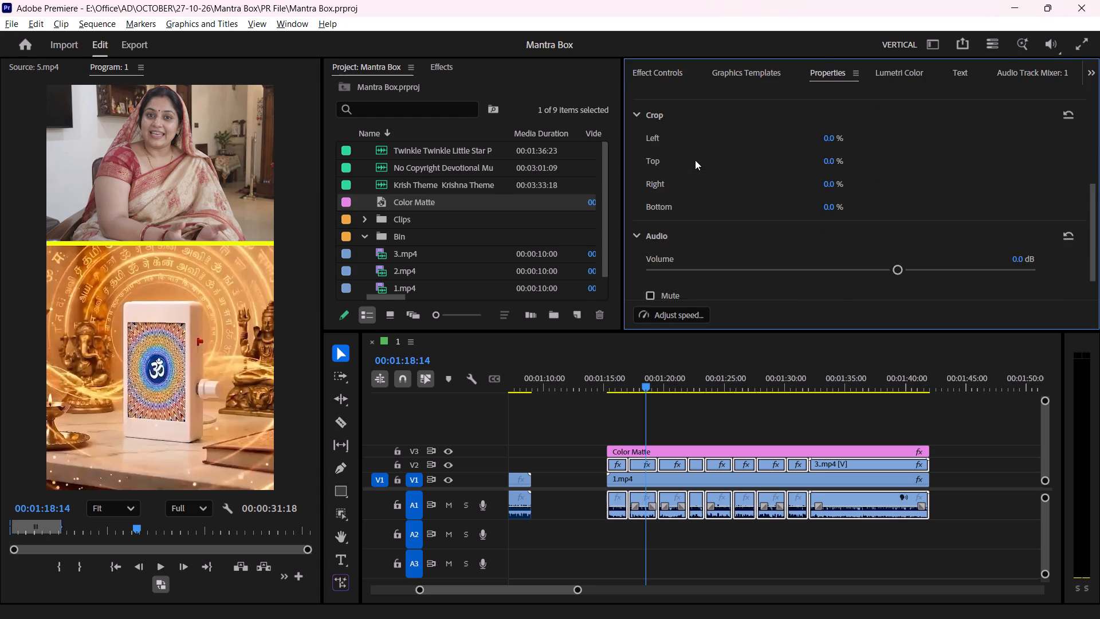
{"action": "scroll", "coordinate": [695, 160], "scroll_direction": "down", "scroll_amount": 3}
{"action": "left_click", "coordinate": [1025, 221]}
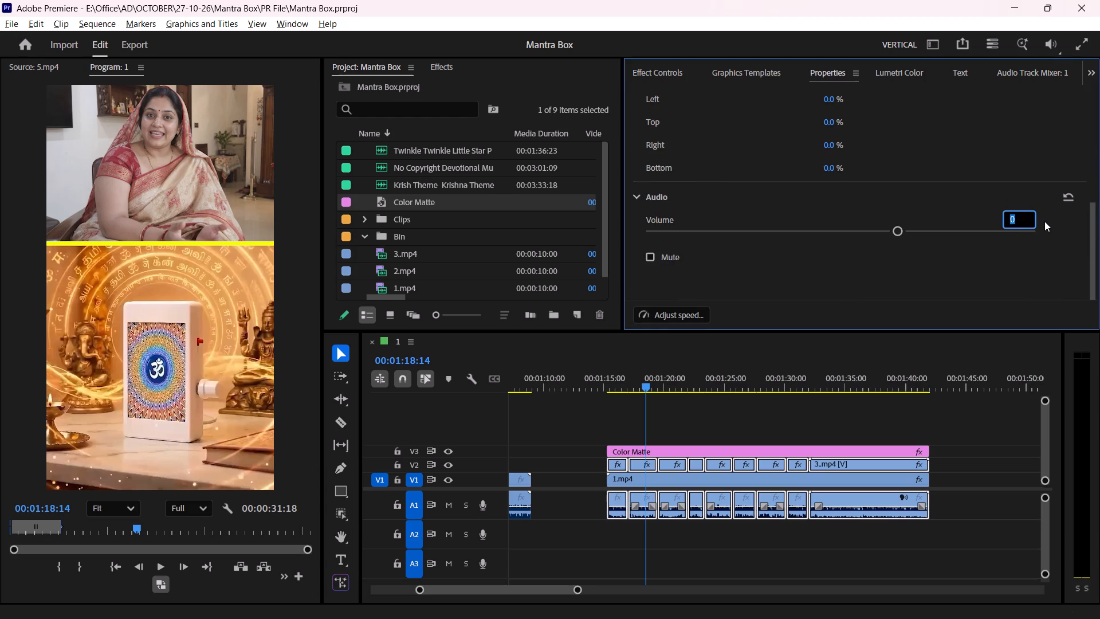
{"action": "key", "text": "3"}
{"action": "key", "text": "Return"}
{"action": "left_click", "coordinate": [661, 410]}
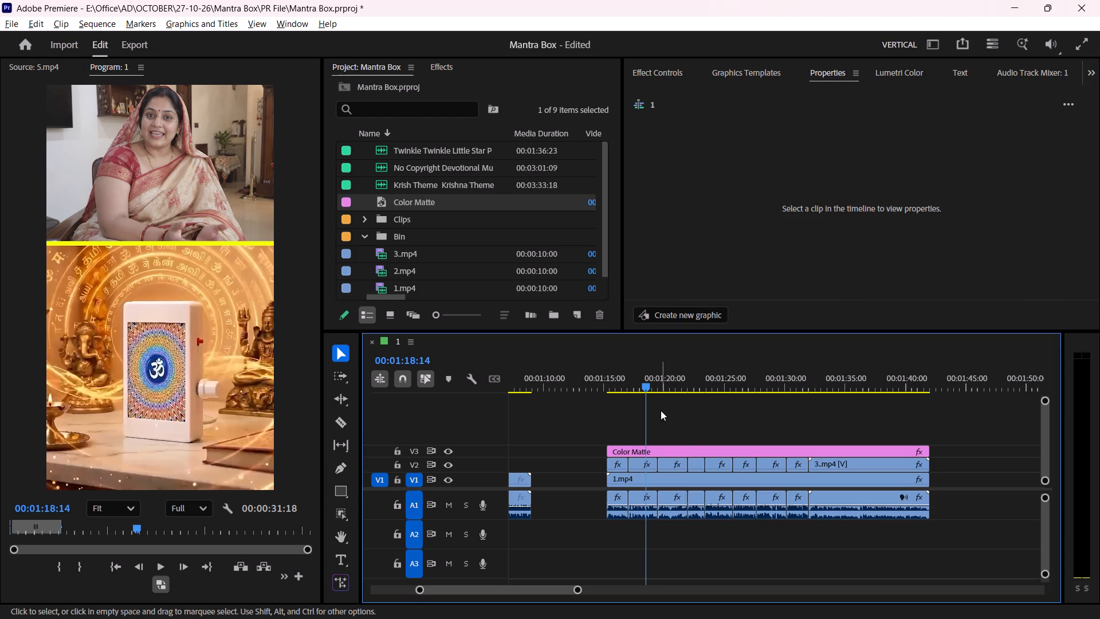
{"action": "key", "text": "space"}
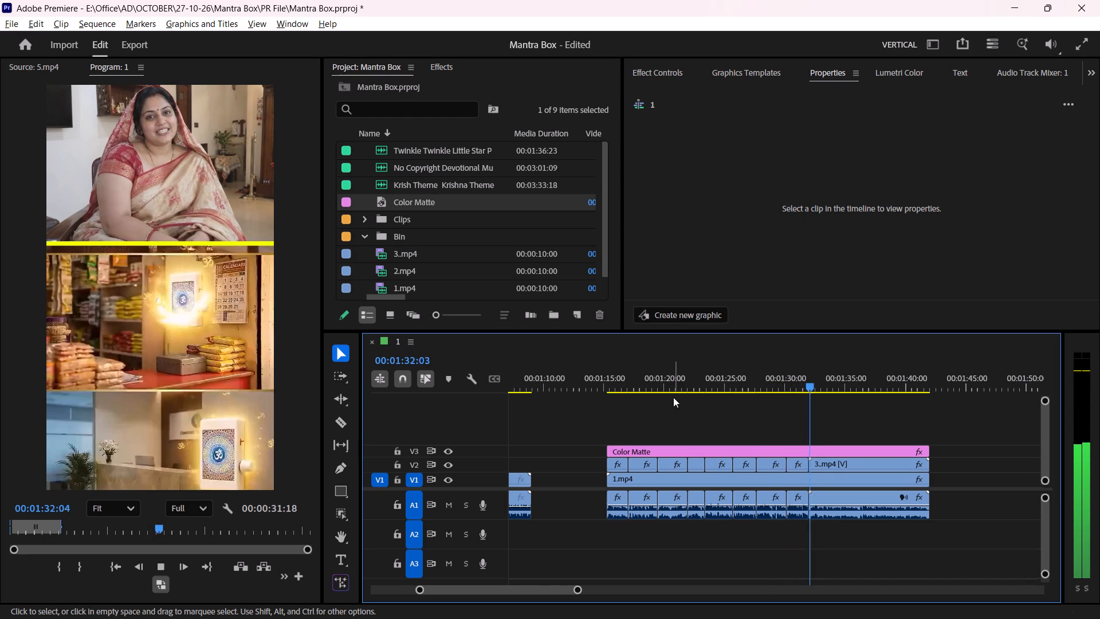
{"action": "key", "text": "space"}
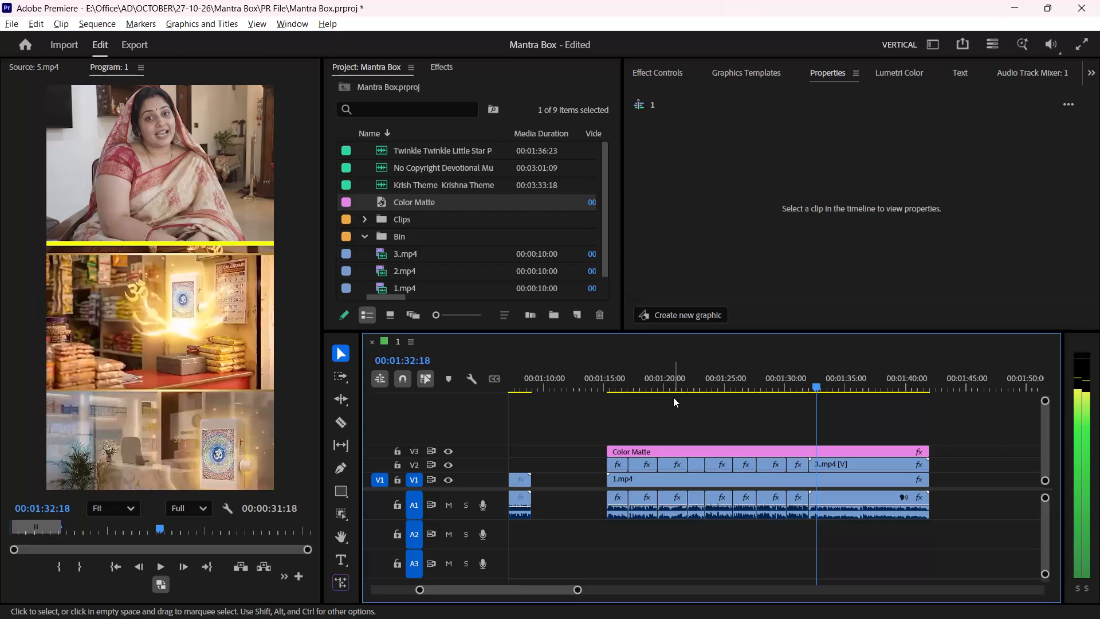
Move 1.mp4, 2.mp4 and 3.mp4 into the project folder named Bin and save the project.
{"action": "left_click", "coordinate": [365, 239]}
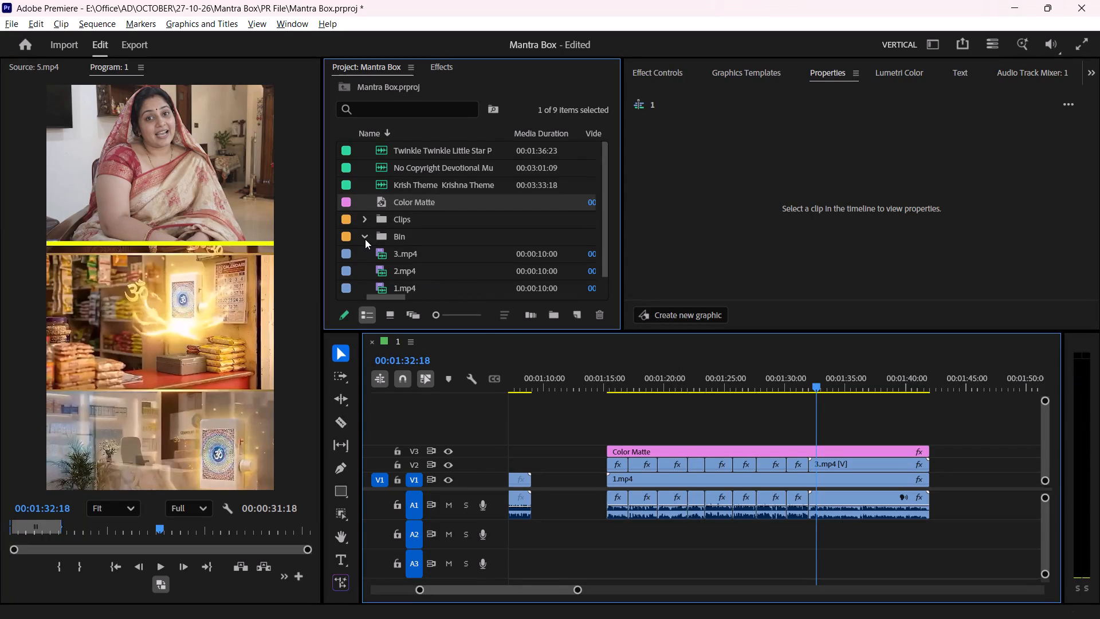
{"action": "left_click", "coordinate": [423, 290]}
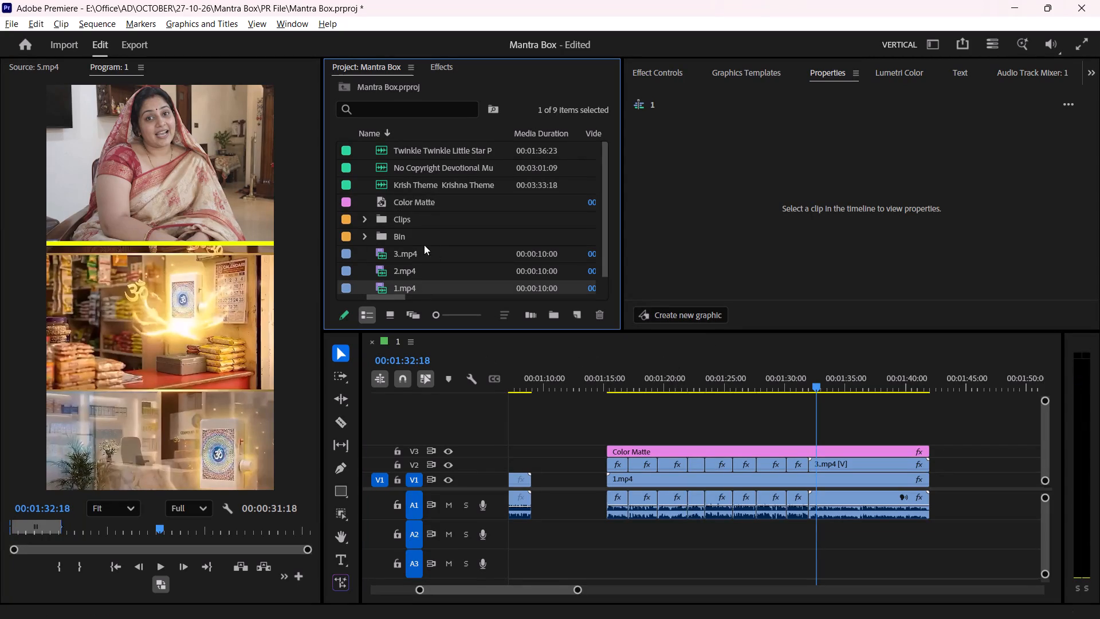
{"action": "left_click", "coordinate": [419, 253], "text": "shift"}
{"action": "left_click_drag", "start_coordinate": [422, 253], "coordinate": [427, 239]}
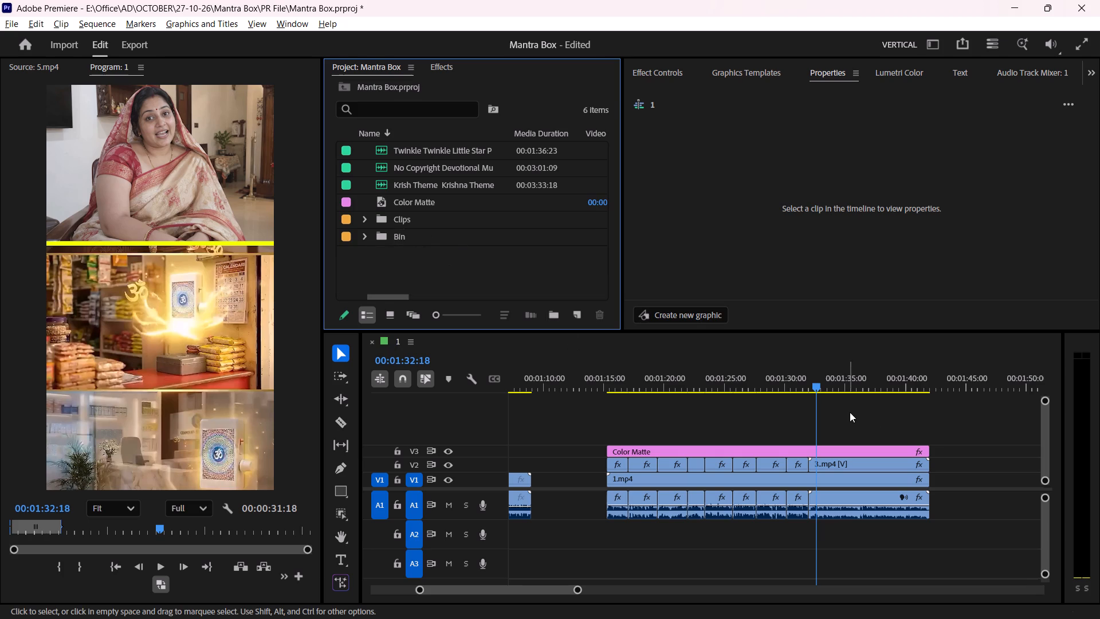
{"action": "left_click", "coordinate": [851, 410]}
{"action": "key", "text": "ctrl+s"}
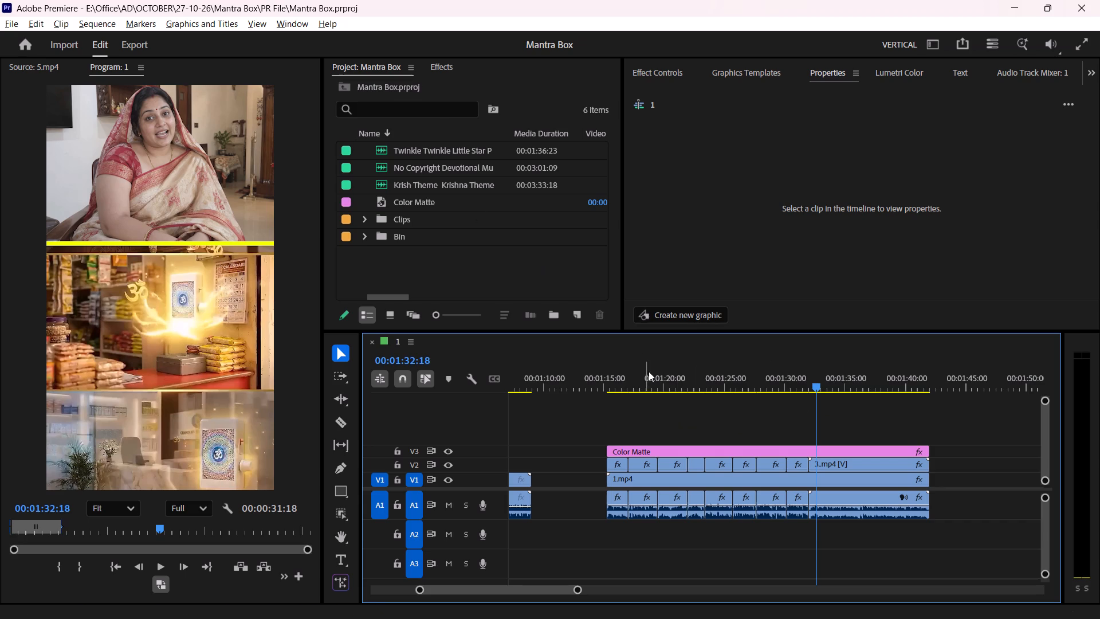
Skim the presenter section from 00:01:17:08 to 00:01:34:02, checking the clips and yellow divider, and save the project.
{"action": "left_click", "coordinate": [634, 385]}
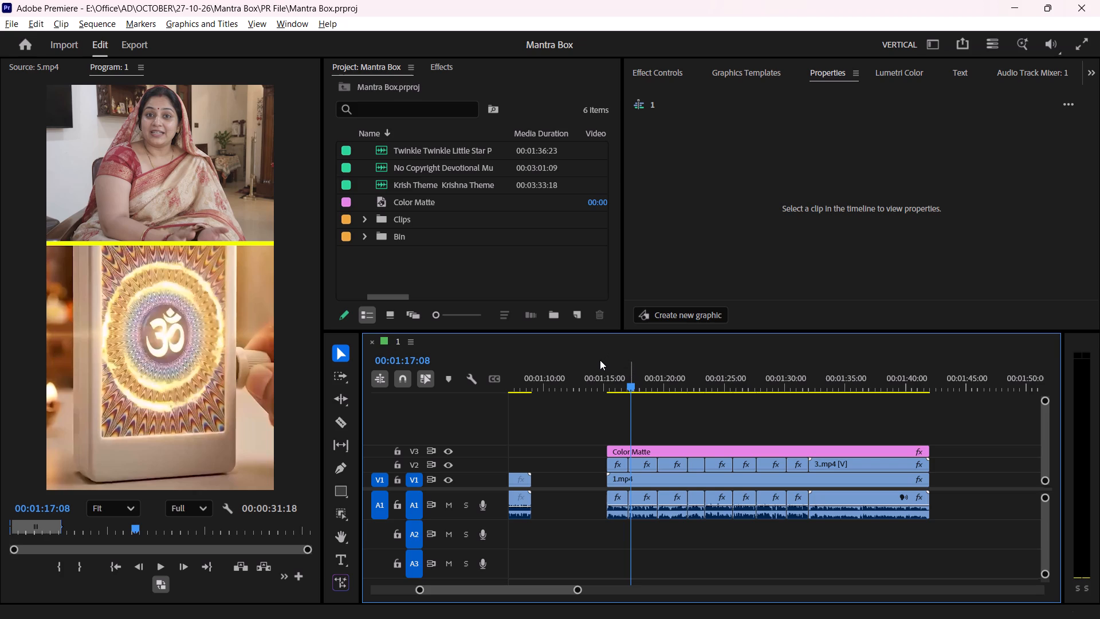
{"action": "left_click", "coordinate": [684, 397]}
{"action": "key", "text": "ctrl+s"}
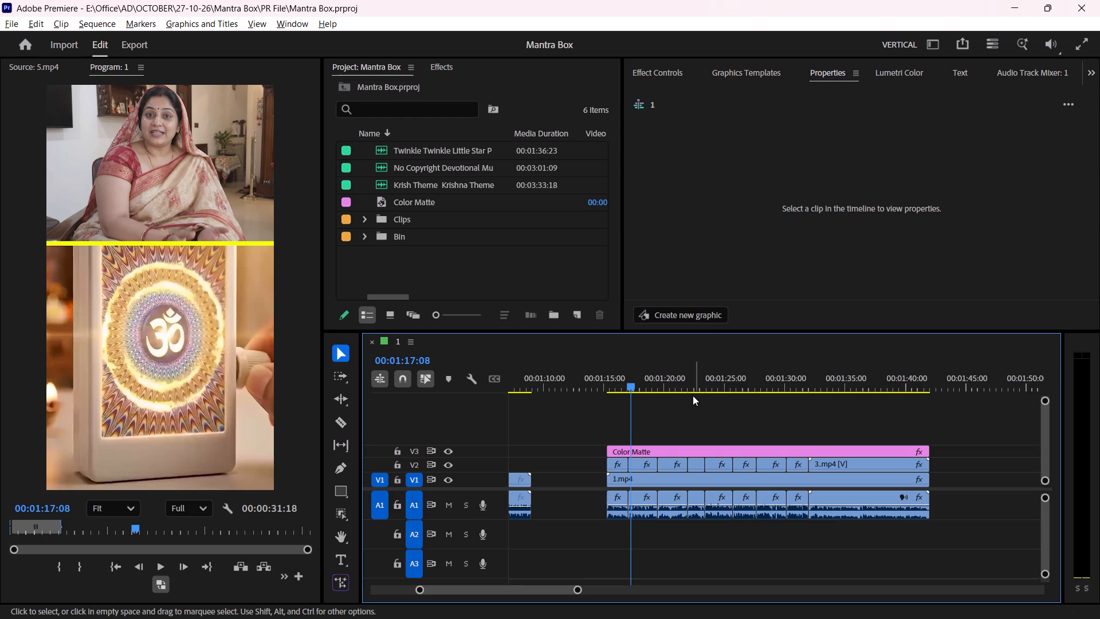
{"action": "key", "text": "ctrl+s"}
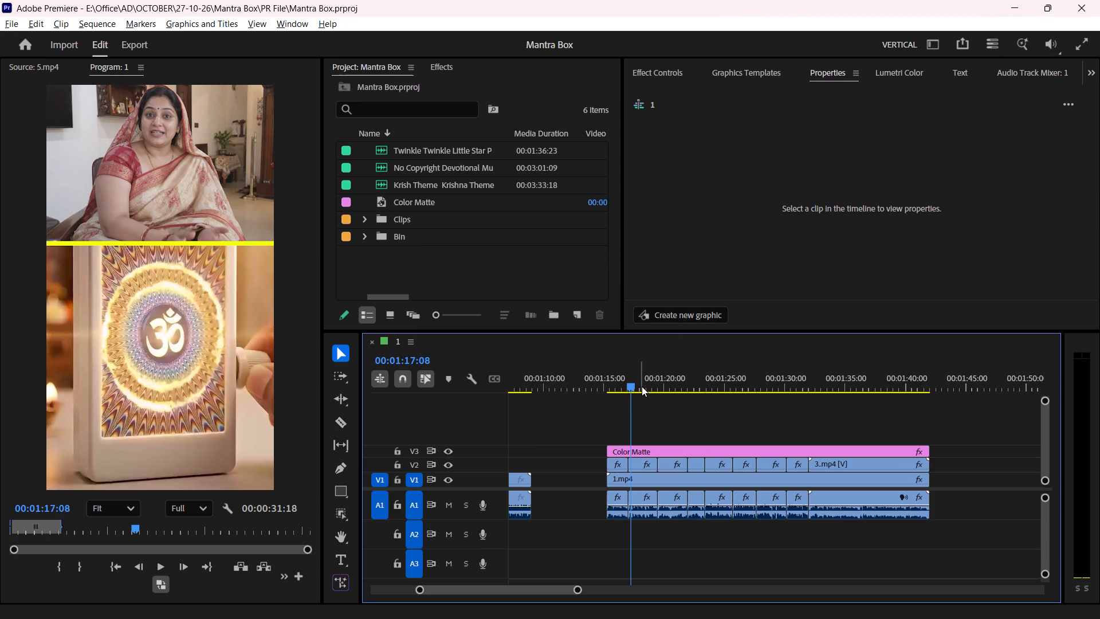
{"action": "left_click", "coordinate": [646, 386]}
{"action": "left_click", "coordinate": [669, 386]}
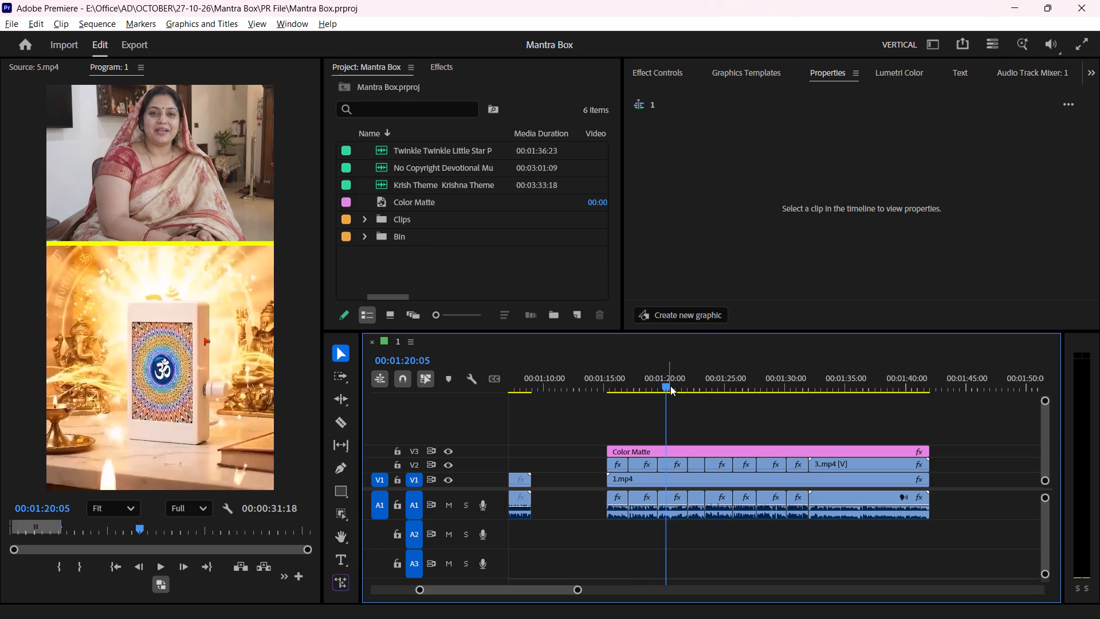
{"action": "left_click", "coordinate": [709, 387]}
{"action": "left_click", "coordinate": [696, 389]}
{"action": "left_click", "coordinate": [710, 385]}
{"action": "left_click", "coordinate": [720, 387]}
{"action": "left_click", "coordinate": [733, 387]}
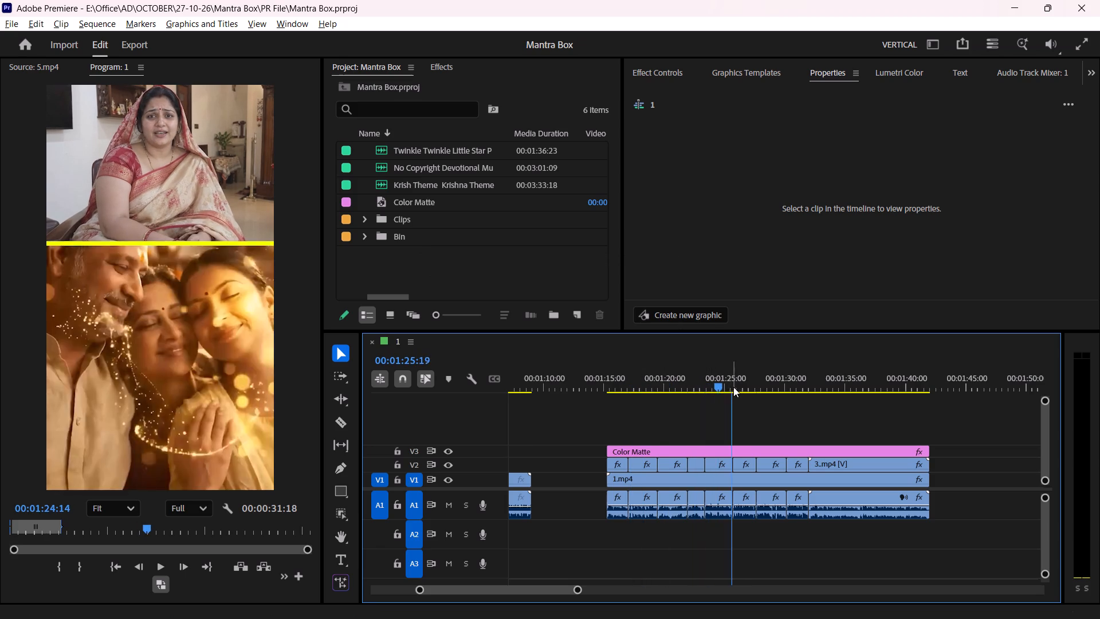
{"action": "left_click", "coordinate": [742, 388]}
{"action": "left_click", "coordinate": [775, 385]}
{"action": "left_click", "coordinate": [789, 381]}
{"action": "left_click", "coordinate": [796, 382]}
{"action": "left_click", "coordinate": [806, 384]}
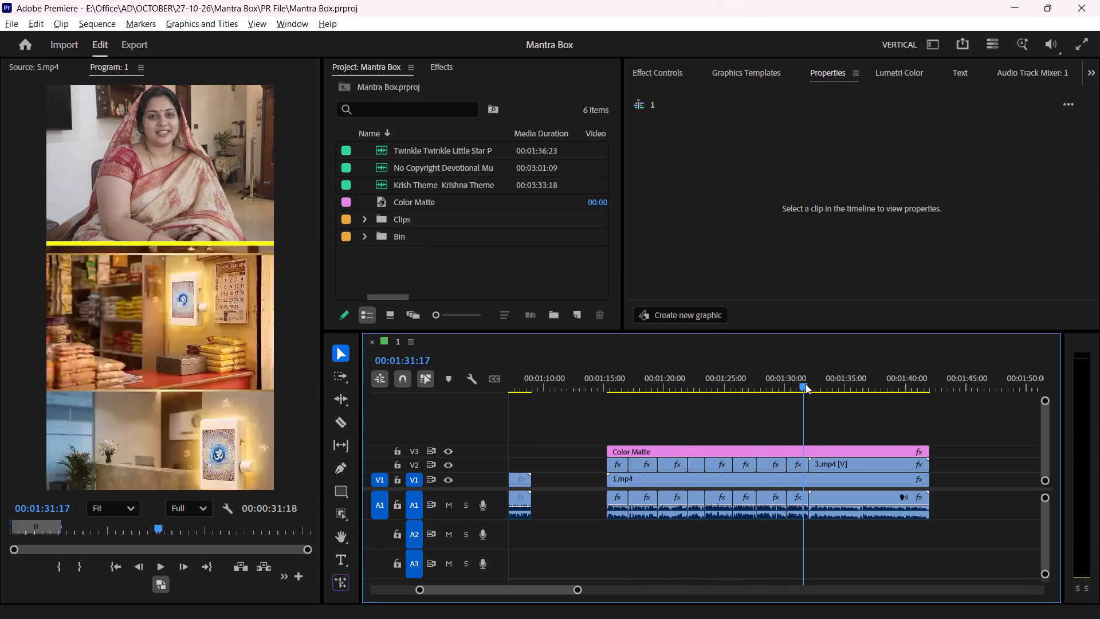
{"action": "left_click", "coordinate": [820, 384]}
{"action": "left_click", "coordinate": [827, 384]}
{"action": "left_click_drag", "start_coordinate": [828, 384], "coordinate": [836, 386]}
{"action": "key", "text": "ctrl+s"}
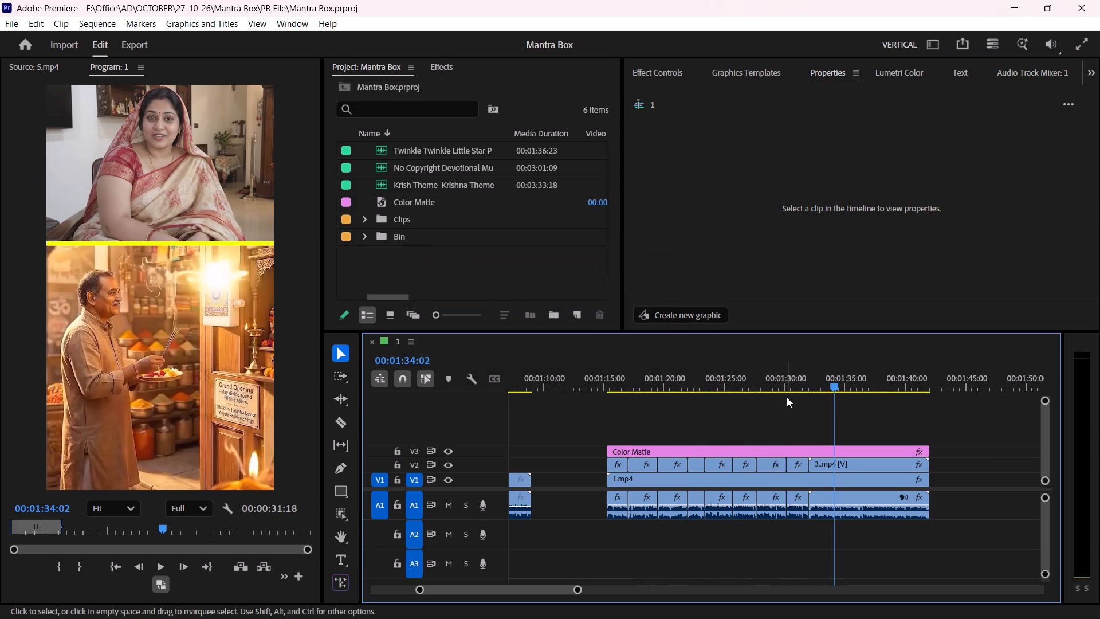
Play the fourth section's 1.mp4 from 00:01:53:10 to review its footage and sound, and save the project.
{"action": "scroll", "coordinate": [826, 436], "scroll_direction": "down", "scroll_amount": 8}
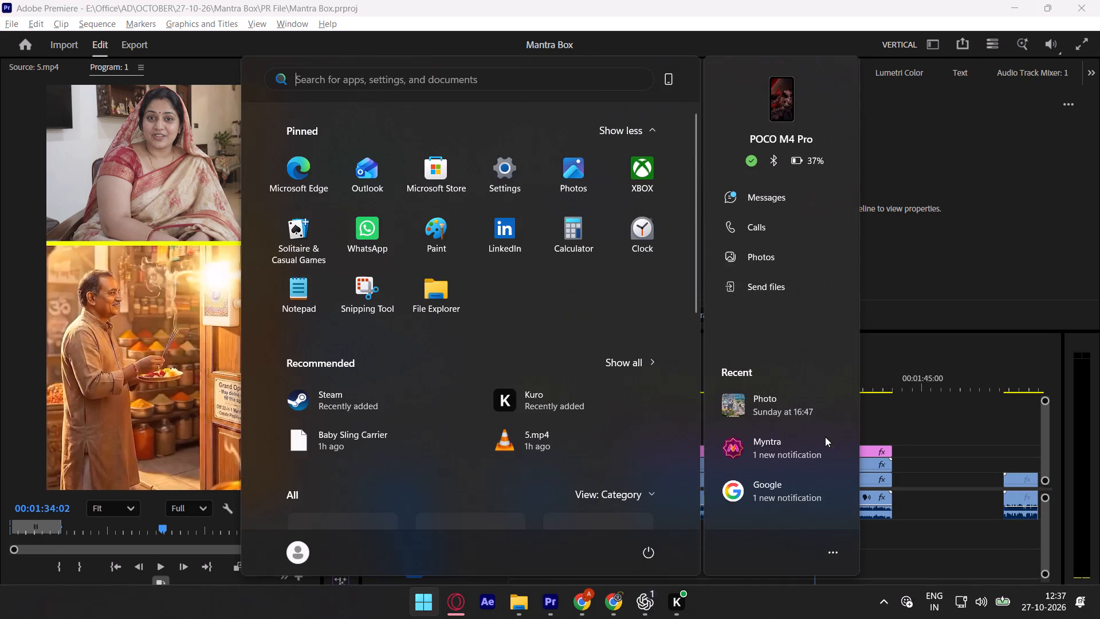
{"action": "scroll", "coordinate": [825, 437], "scroll_direction": "down", "scroll_amount": 2}
{"action": "left_click", "coordinate": [953, 433]}
{"action": "scroll", "coordinate": [914, 432], "scroll_direction": "down", "scroll_amount": 9, "text": "alt"}
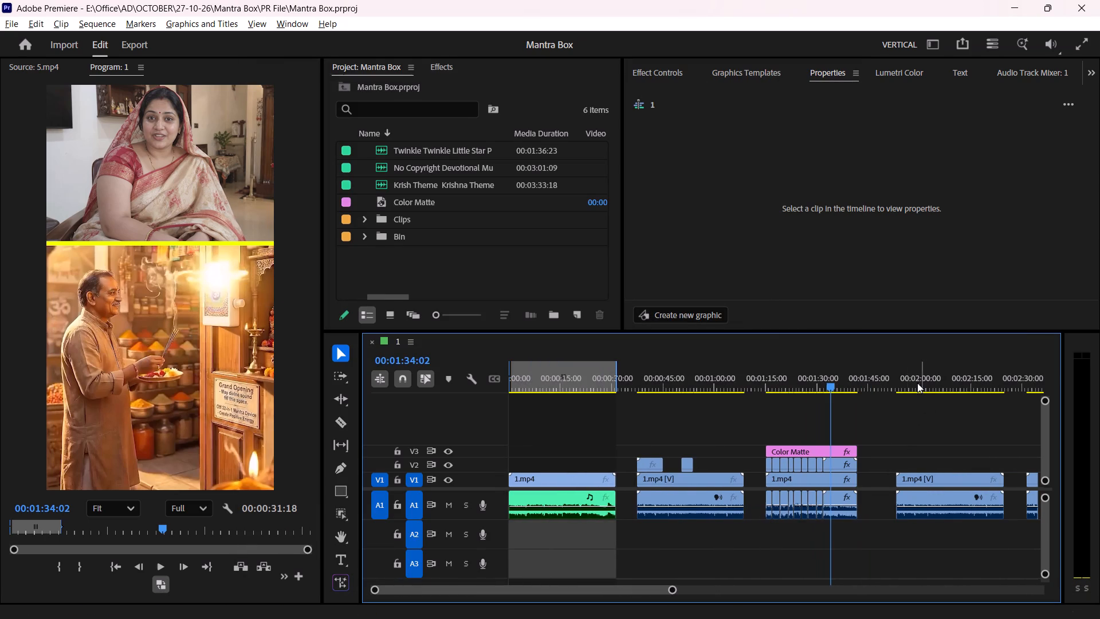
{"action": "left_click_drag", "start_coordinate": [912, 381], "coordinate": [895, 378], "text": "shift"}
{"action": "scroll", "coordinate": [878, 432], "scroll_direction": "down", "scroll_amount": 5}
{"action": "scroll", "coordinate": [827, 450], "scroll_direction": "up", "scroll_amount": 8, "text": "alt"}
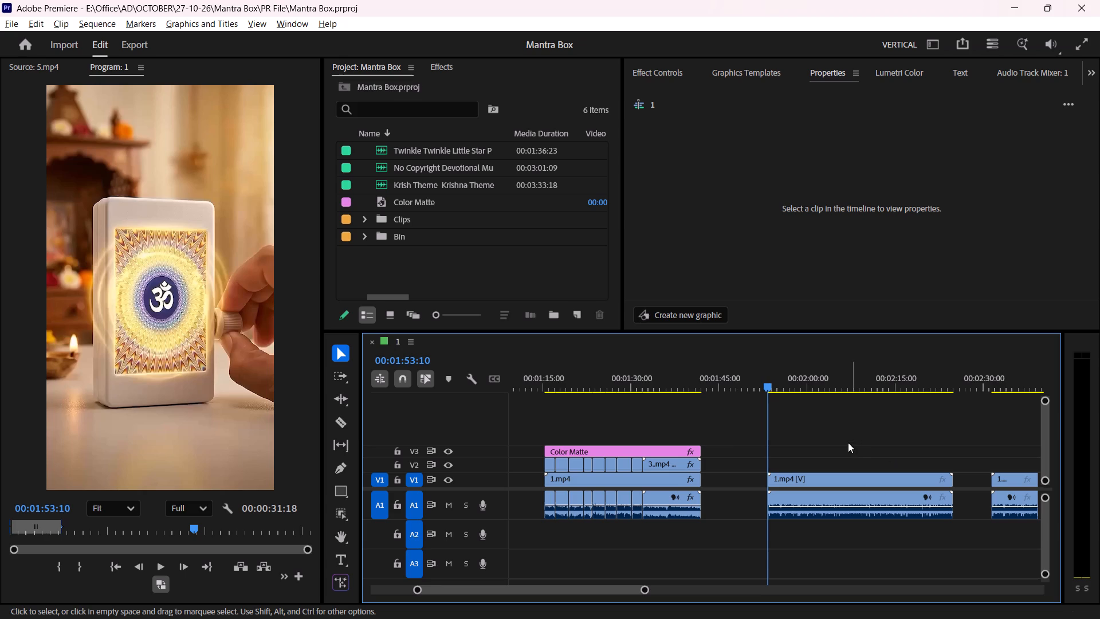
{"action": "key", "text": "space"}
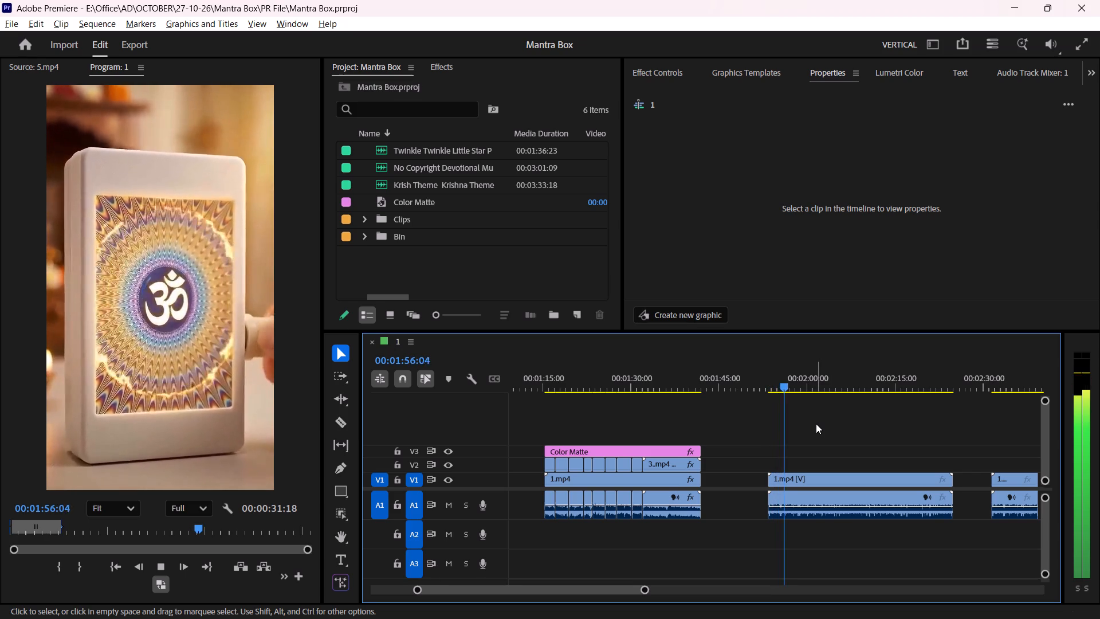
{"action": "key", "text": "space"}
{"action": "key", "text": "space"}
{"action": "scroll", "coordinate": [816, 424], "scroll_direction": "down", "scroll_amount": 5}
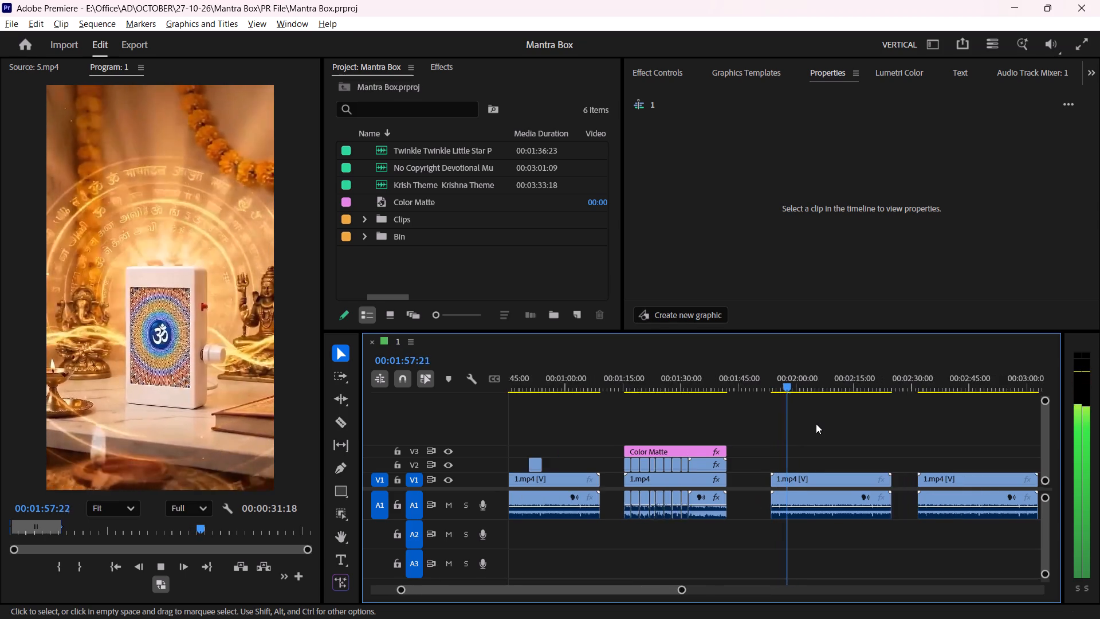
{"action": "scroll", "coordinate": [816, 424], "scroll_direction": "down", "scroll_amount": 4, "text": "alt"}
{"action": "key", "text": "ctrl+s"}
{"action": "scroll", "coordinate": [816, 424], "scroll_direction": "down", "scroll_amount": 4}
{"action": "scroll", "coordinate": [602, 453], "scroll_direction": "down", "scroll_amount": 5, "text": "alt"}
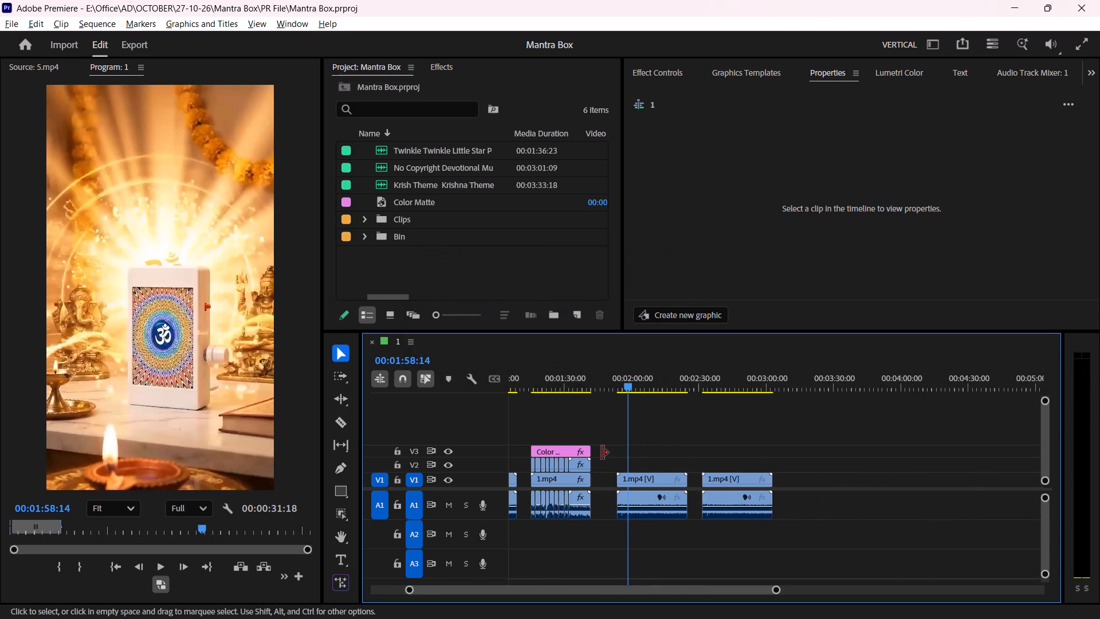
Play the presenter section from its start, and the fourth section from 00:01:53:22, to compare their footage and audio.
{"action": "scroll", "coordinate": [620, 456], "scroll_direction": "up", "scroll_amount": 20, "text": "alt"}
{"action": "scroll", "coordinate": [620, 456], "scroll_direction": "up", "scroll_amount": 4, "text": "alt"}
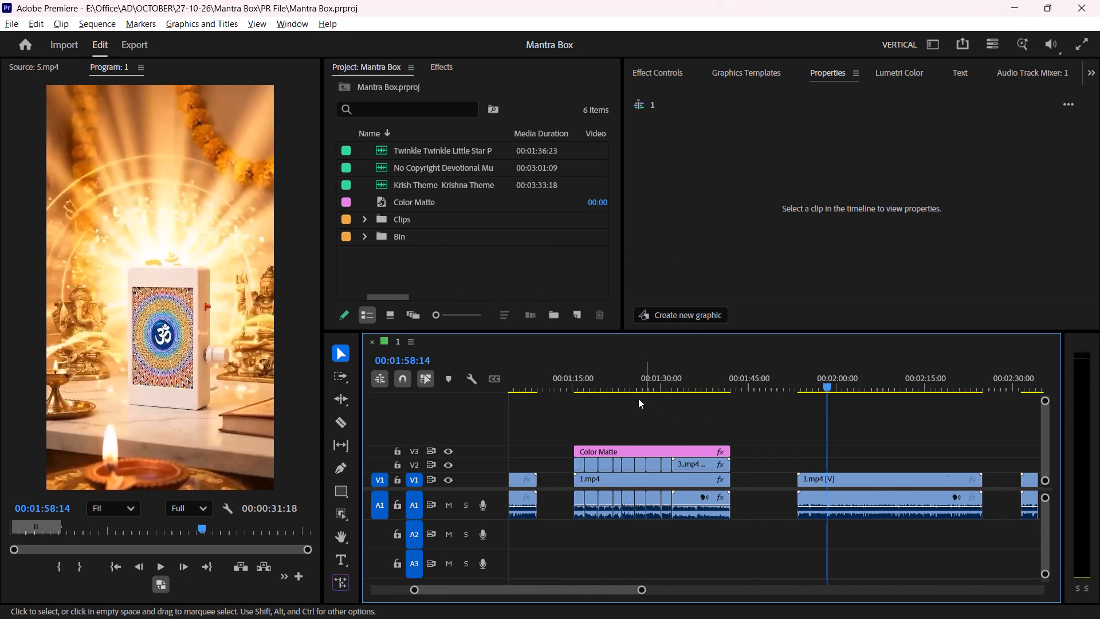
{"action": "left_click_drag", "start_coordinate": [608, 384], "coordinate": [571, 382], "text": "shift"}
{"action": "left_click", "coordinate": [600, 408]}
{"action": "key", "text": "space"}
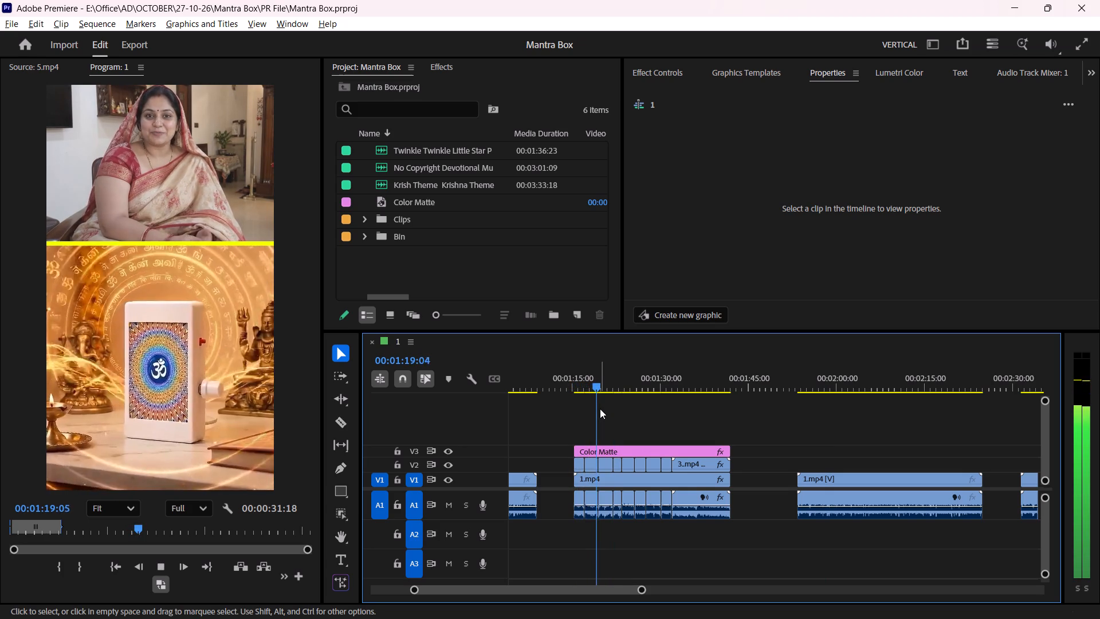
{"action": "left_click", "coordinate": [801, 377]}
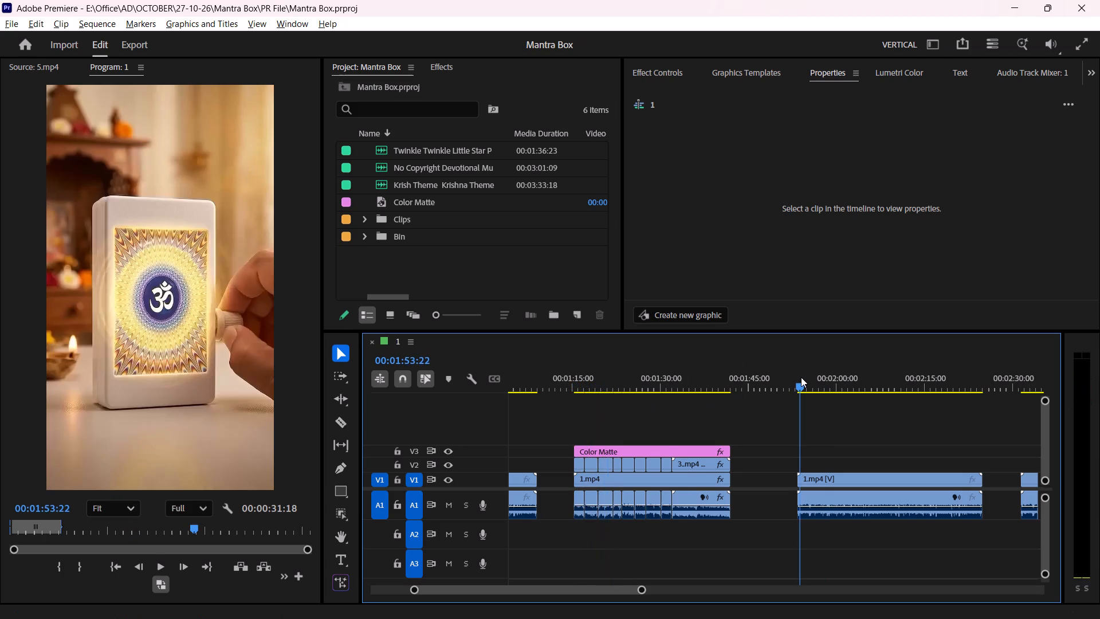
{"action": "key", "text": "space"}
{"action": "scroll", "coordinate": [796, 425], "scroll_direction": "down", "scroll_amount": 5, "text": "alt"}
{"action": "key", "text": "space"}
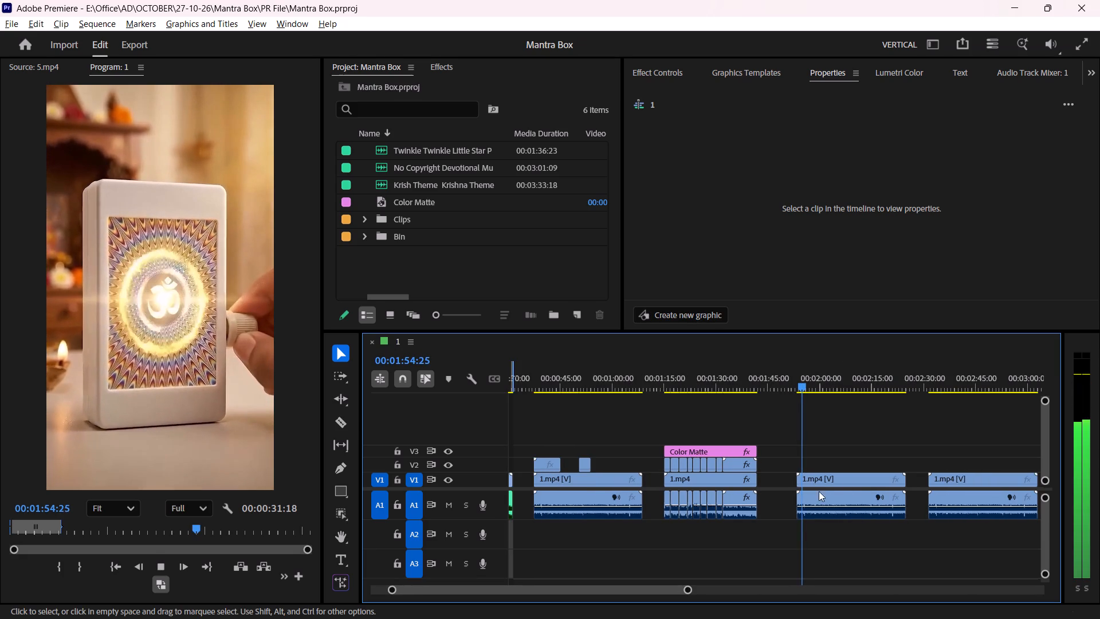
Move the 1.mp4 clips of the fourth and fifth sections a few seconds earlier and save the project.
{"action": "left_click_drag", "start_coordinate": [843, 481], "coordinate": [828, 483]}
{"action": "left_click", "coordinate": [851, 446]}
{"action": "scroll", "coordinate": [878, 452], "scroll_direction": "down", "scroll_amount": 6}
{"action": "left_click_drag", "start_coordinate": [851, 482], "coordinate": [846, 481]}
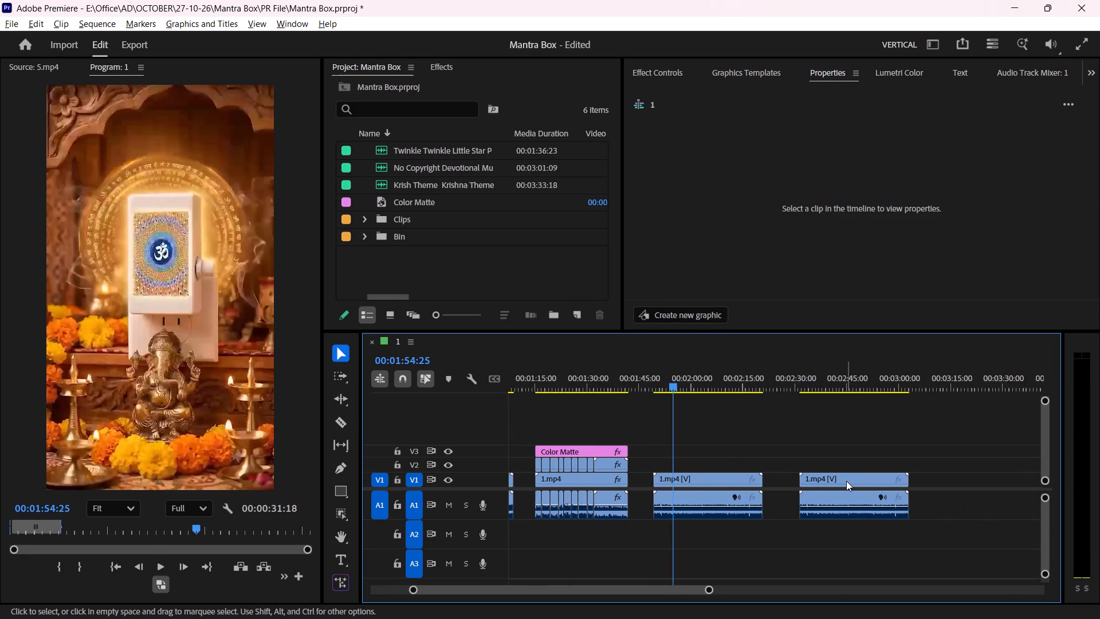
{"action": "left_click_drag", "start_coordinate": [846, 481], "coordinate": [838, 481]}
{"action": "left_click_drag", "start_coordinate": [843, 478], "coordinate": [832, 482]}
{"action": "left_click", "coordinate": [841, 456]}
{"action": "scroll", "coordinate": [843, 454], "scroll_direction": "down", "scroll_amount": 5, "text": "alt"}
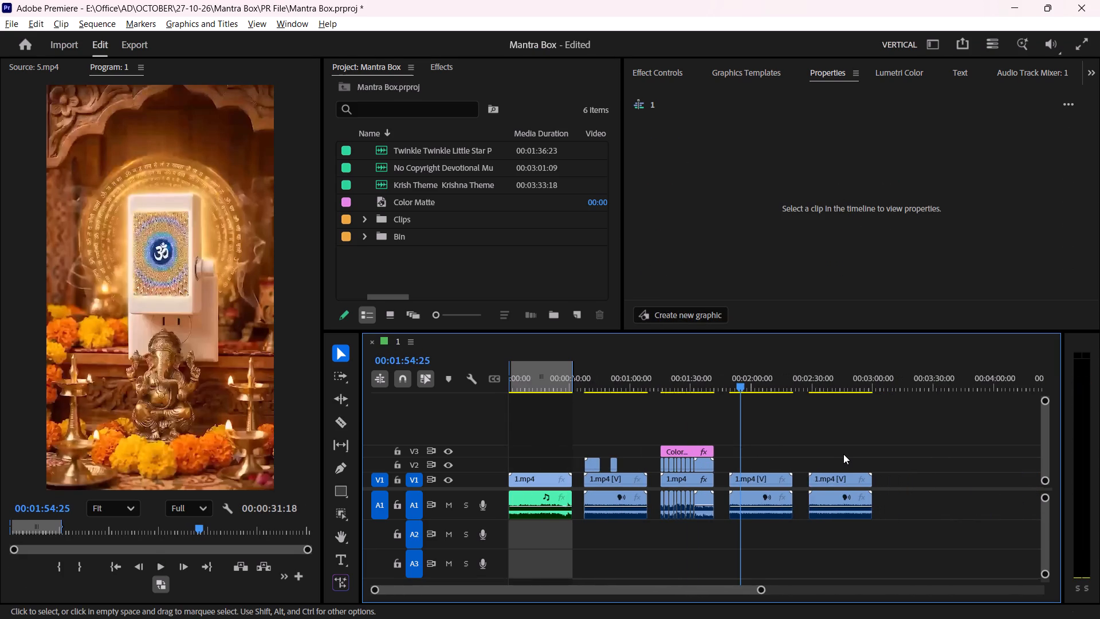
{"action": "key", "text": "ctrl+s"}
Play the fourth section from its start to check its footage against the presenter section.
{"action": "scroll", "coordinate": [702, 442], "scroll_direction": "up", "scroll_amount": 9, "text": "alt"}
{"action": "left_click_drag", "start_coordinate": [796, 386], "coordinate": [795, 386], "text": "shift"}
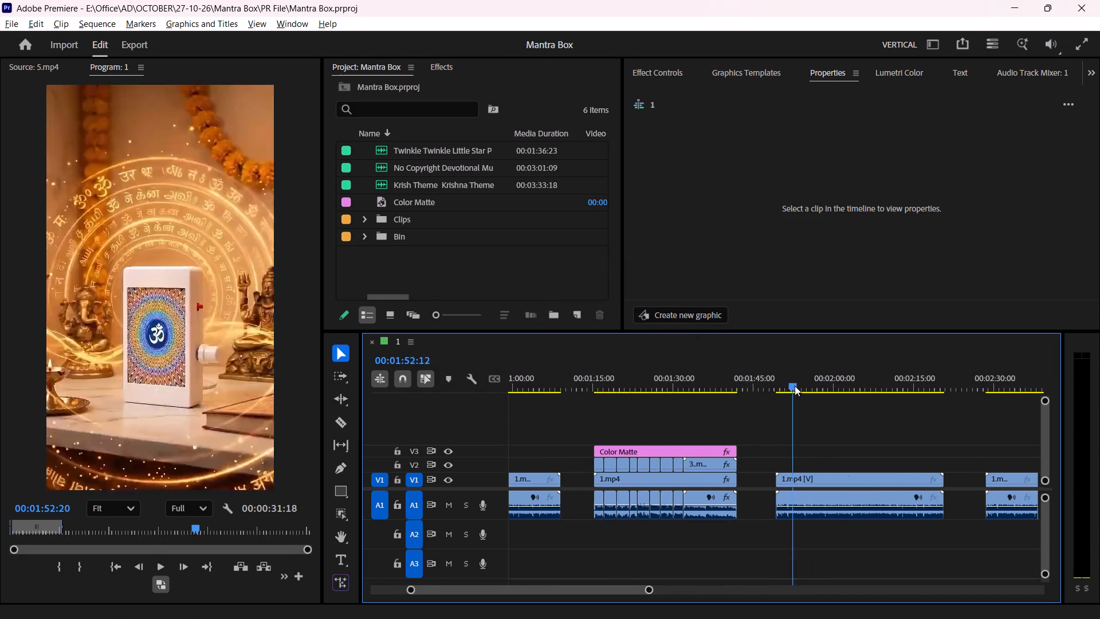
{"action": "left_click_drag", "start_coordinate": [795, 386], "coordinate": [779, 386], "text": "shift"}
{"action": "key", "text": "space"}
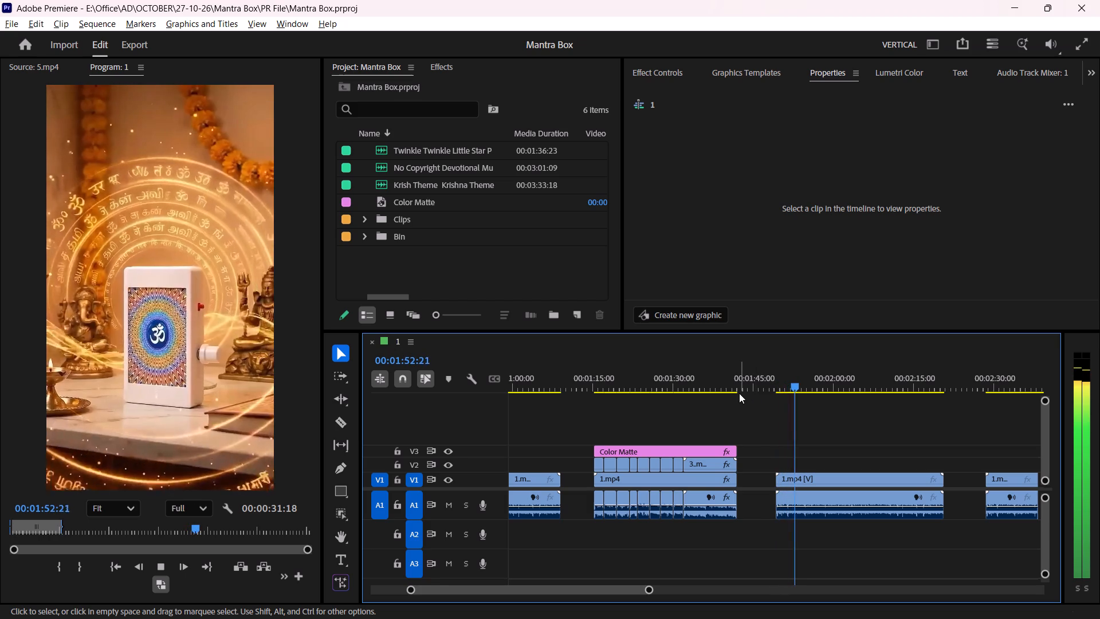
{"action": "key", "text": "space"}
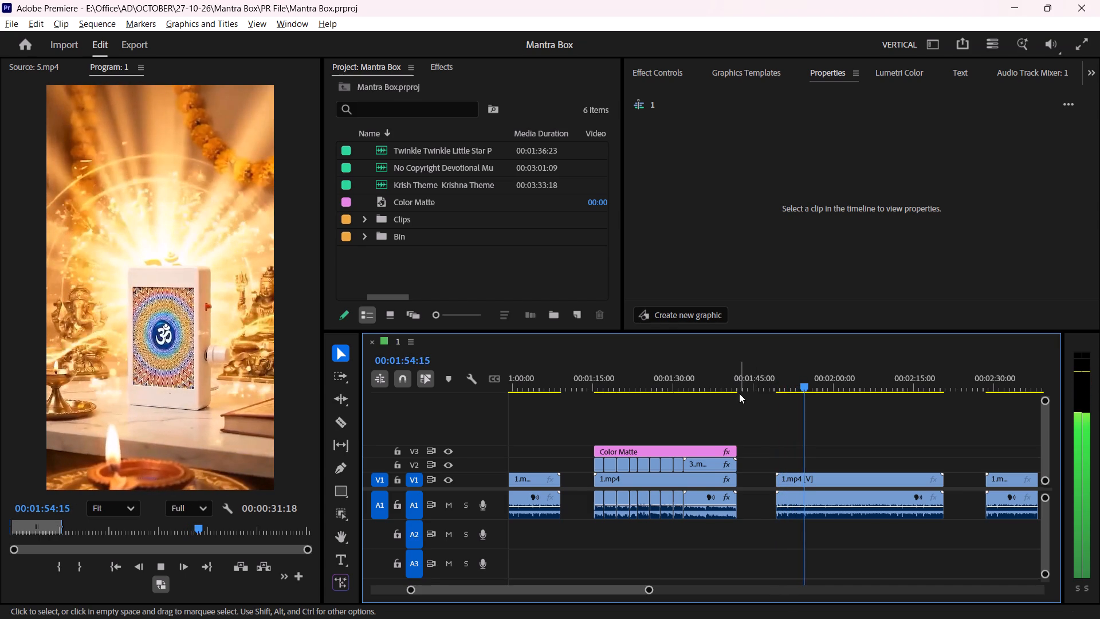
Delete the fourth section's 1.mp4 video and audio, directly after the presenter section.
{"action": "scroll", "coordinate": [751, 421], "scroll_direction": "down", "scroll_amount": 5}
{"action": "scroll", "coordinate": [741, 452], "scroll_direction": "down", "scroll_amount": 6, "text": "alt"}
{"action": "left_click", "coordinate": [946, 423]}
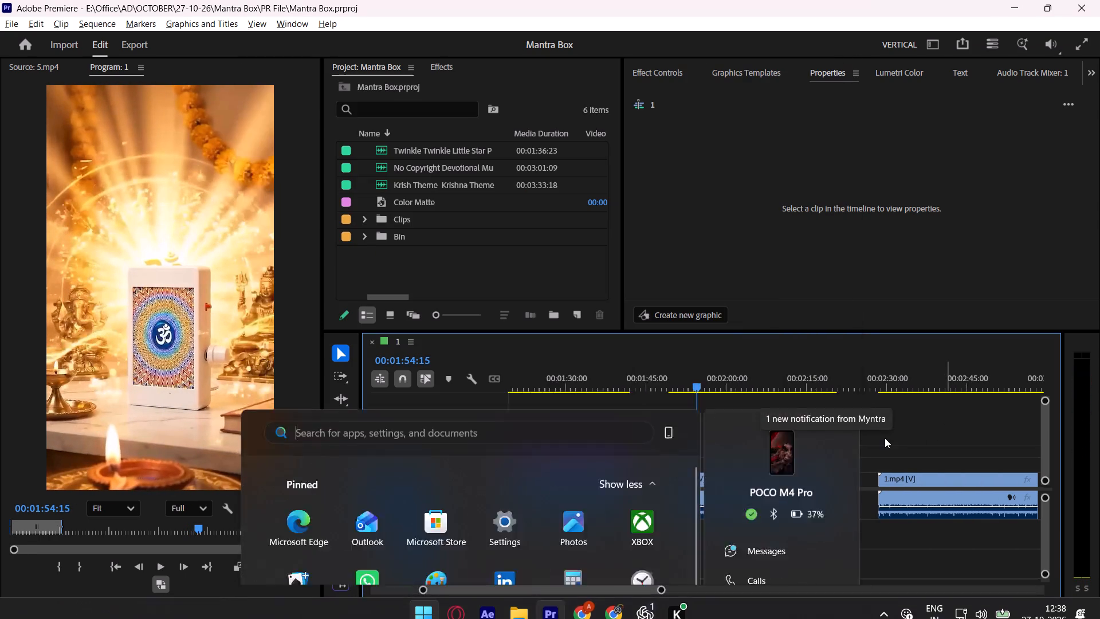
{"action": "scroll", "coordinate": [884, 438], "scroll_direction": "down", "scroll_amount": 6}
{"action": "left_click_drag", "start_coordinate": [788, 445], "coordinate": [796, 503]}
{"action": "key", "text": "s"}
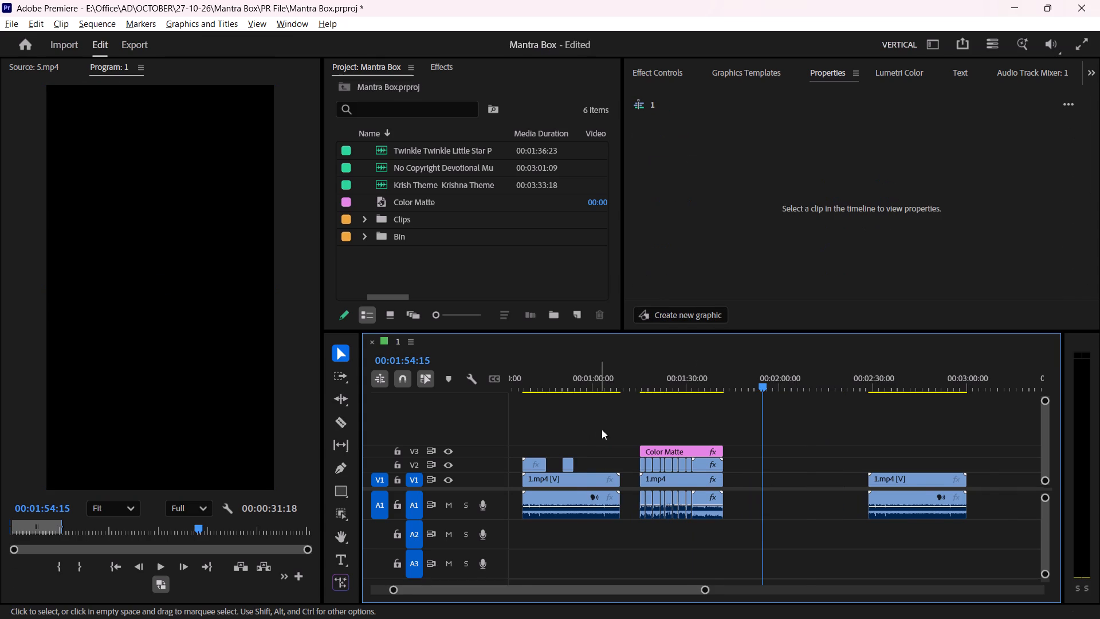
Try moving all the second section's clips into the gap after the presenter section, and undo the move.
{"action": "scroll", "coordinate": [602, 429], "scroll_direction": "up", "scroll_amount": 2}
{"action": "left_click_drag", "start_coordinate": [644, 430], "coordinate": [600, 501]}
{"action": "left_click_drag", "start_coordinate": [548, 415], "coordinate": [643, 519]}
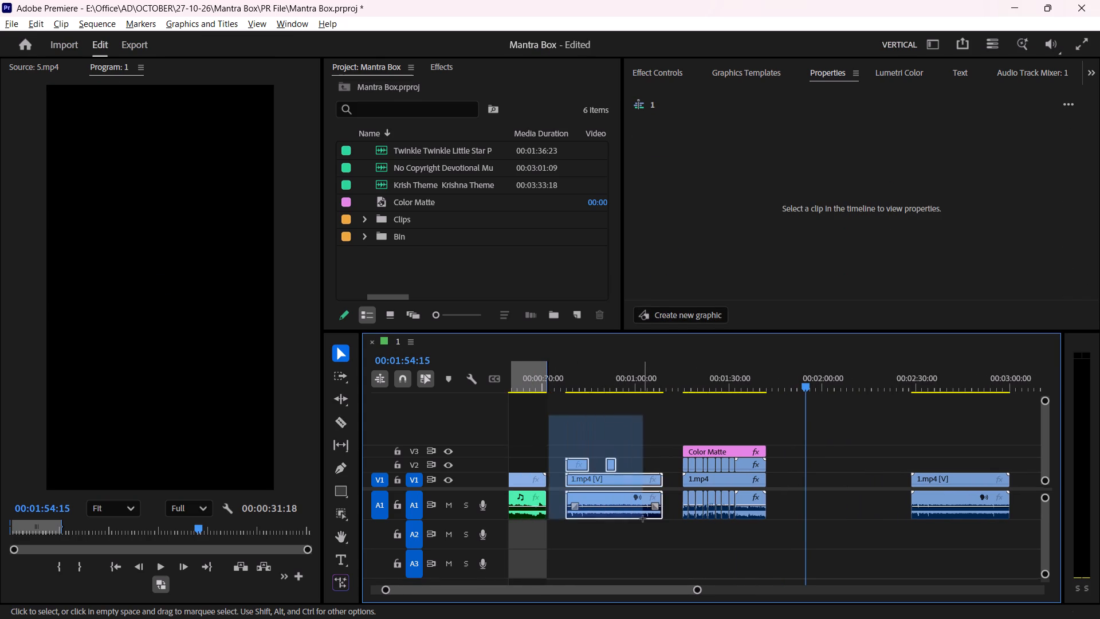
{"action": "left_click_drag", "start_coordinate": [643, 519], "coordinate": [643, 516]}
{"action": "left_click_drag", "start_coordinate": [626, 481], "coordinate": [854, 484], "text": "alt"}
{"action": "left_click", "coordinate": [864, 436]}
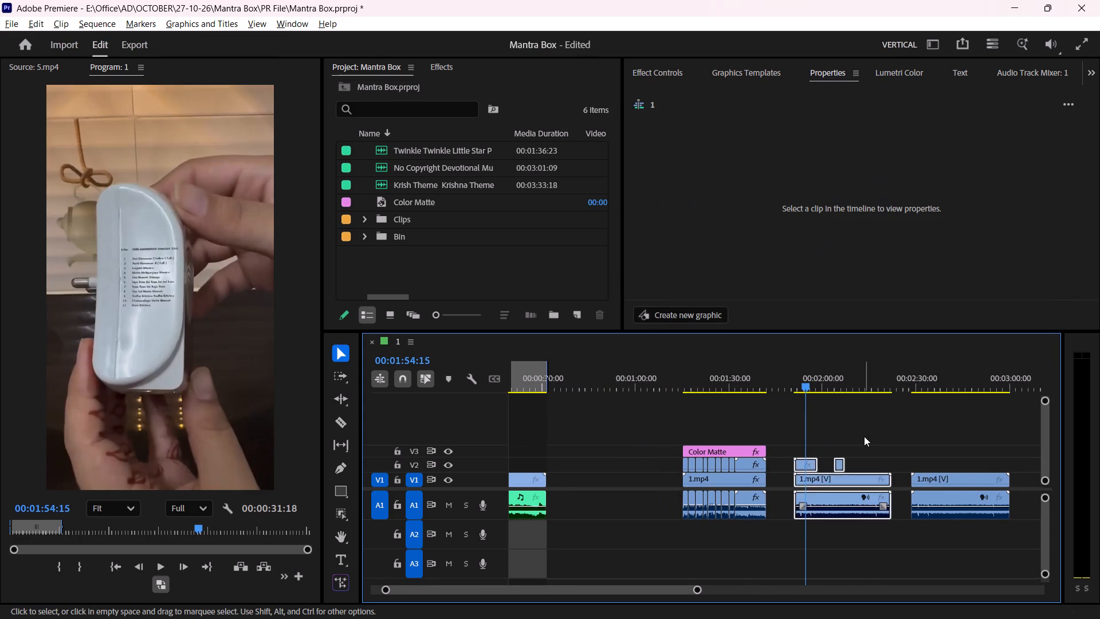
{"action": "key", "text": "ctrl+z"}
Duplicate all the second section's clips into the gap after the presenter section, starting at about 00:01:49:28, and save the project.
{"action": "left_click", "coordinate": [642, 434]}
{"action": "left_click_drag", "start_coordinate": [645, 401], "coordinate": [580, 519]}
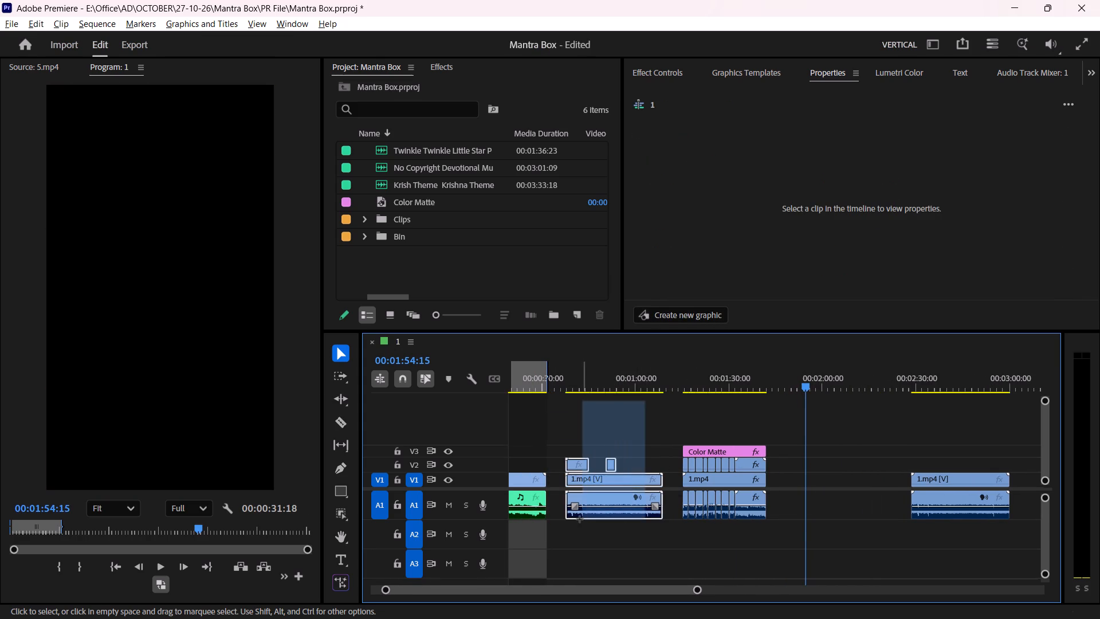
{"action": "left_click_drag", "start_coordinate": [580, 519], "coordinate": [579, 519]}
{"action": "left_click_drag", "start_coordinate": [616, 481], "coordinate": [838, 481], "text": "alt"}
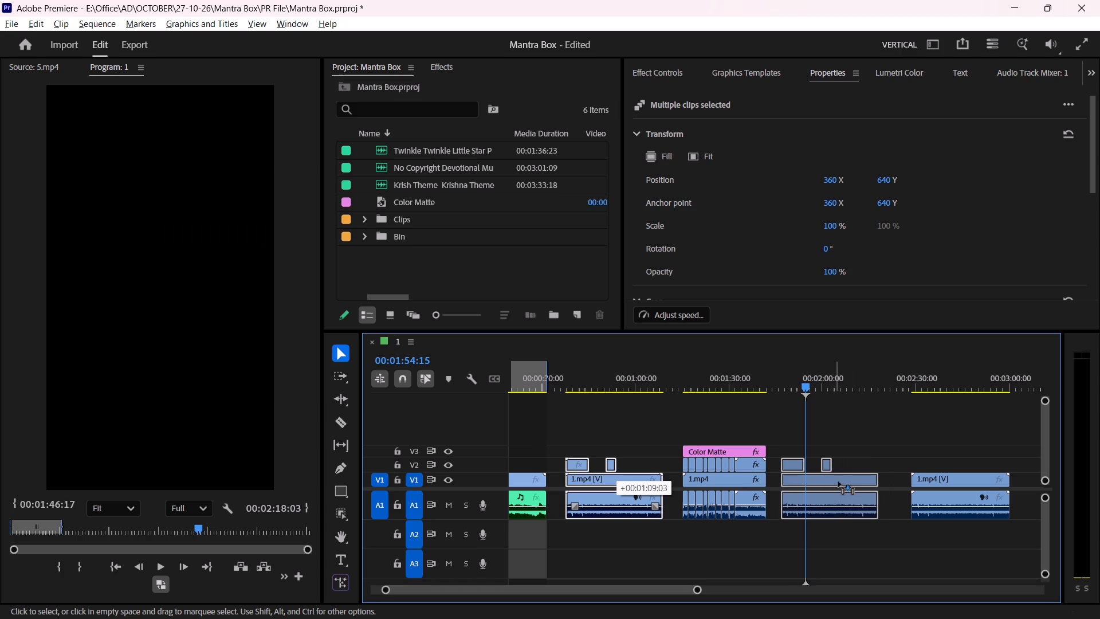
{"action": "left_click_drag", "start_coordinate": [838, 481], "coordinate": [842, 480], "text": "alt"}
{"action": "left_click", "coordinate": [857, 444]}
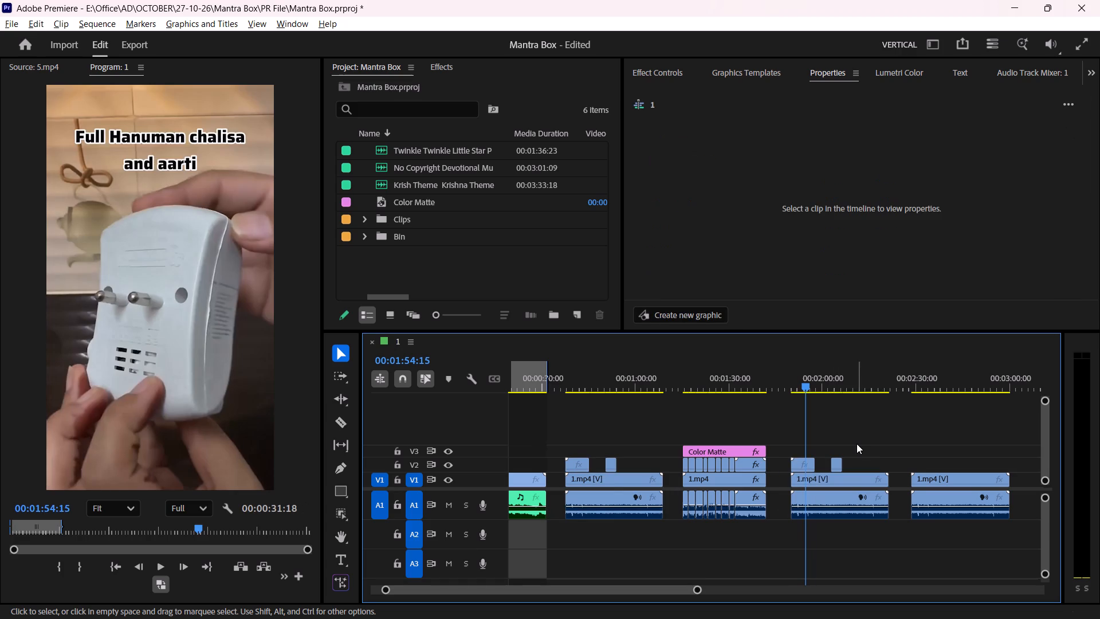
{"action": "scroll", "coordinate": [857, 444], "scroll_direction": "up", "scroll_amount": 4, "text": "alt"}
{"action": "key", "text": "ctrl+s"}
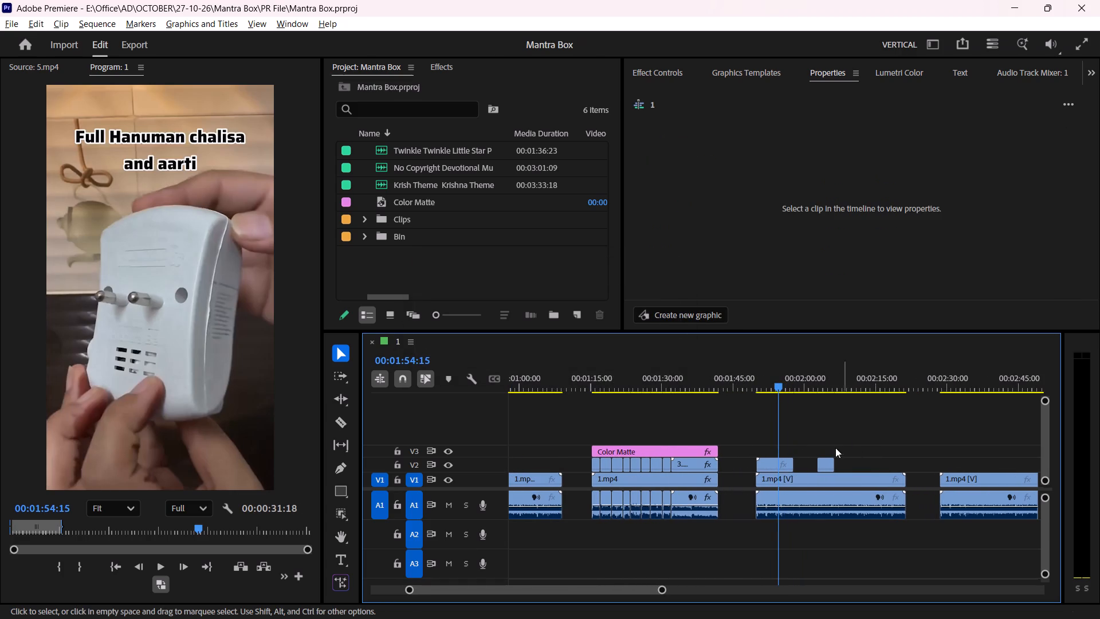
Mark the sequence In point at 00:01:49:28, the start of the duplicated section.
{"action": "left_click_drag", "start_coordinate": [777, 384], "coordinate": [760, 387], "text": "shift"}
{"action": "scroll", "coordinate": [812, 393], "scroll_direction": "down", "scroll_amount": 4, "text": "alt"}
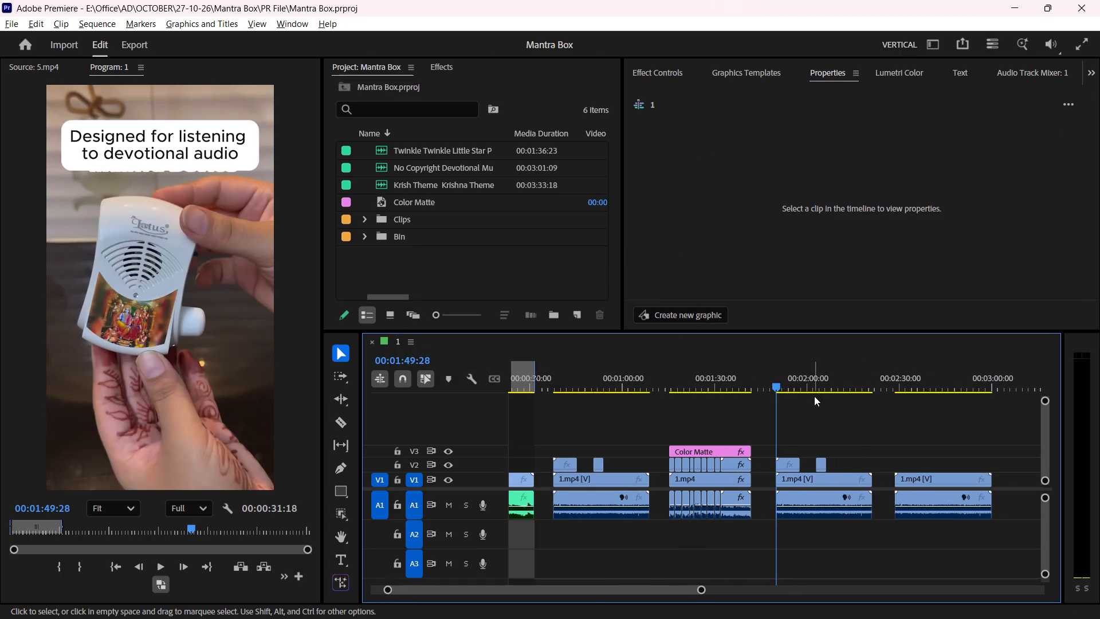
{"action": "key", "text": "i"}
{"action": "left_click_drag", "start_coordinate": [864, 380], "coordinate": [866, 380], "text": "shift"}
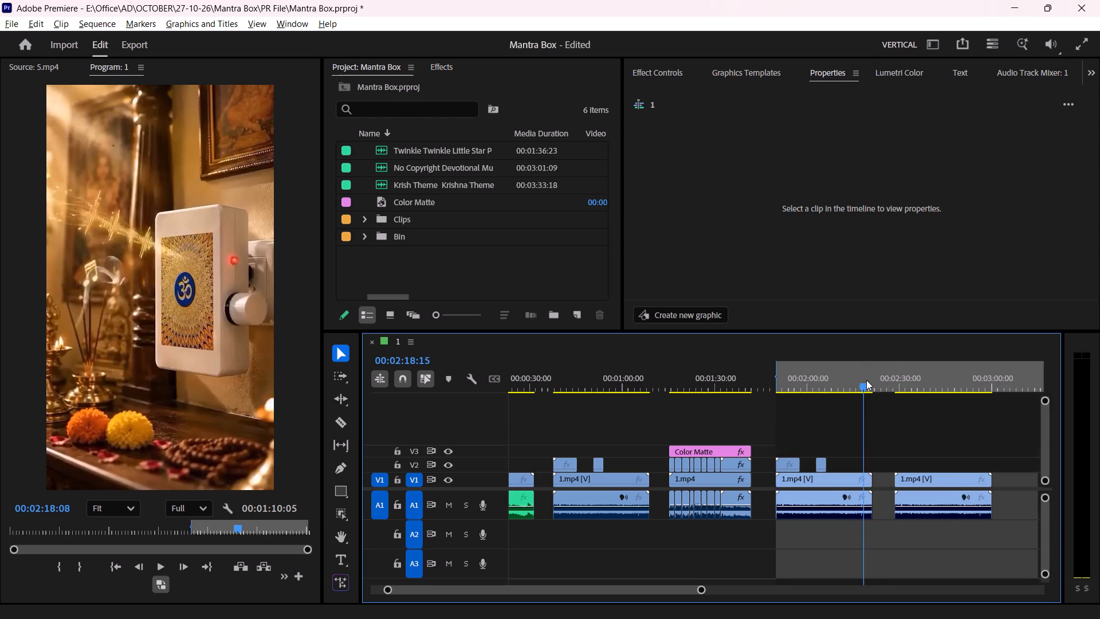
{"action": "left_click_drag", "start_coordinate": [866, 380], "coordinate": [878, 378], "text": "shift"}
Mark the sequence In point at 00:00:00:00 and the Out point at the first section's end, a range of 00:00:31:17.
{"action": "left_click_drag", "start_coordinate": [689, 381], "coordinate": [359, 392]}
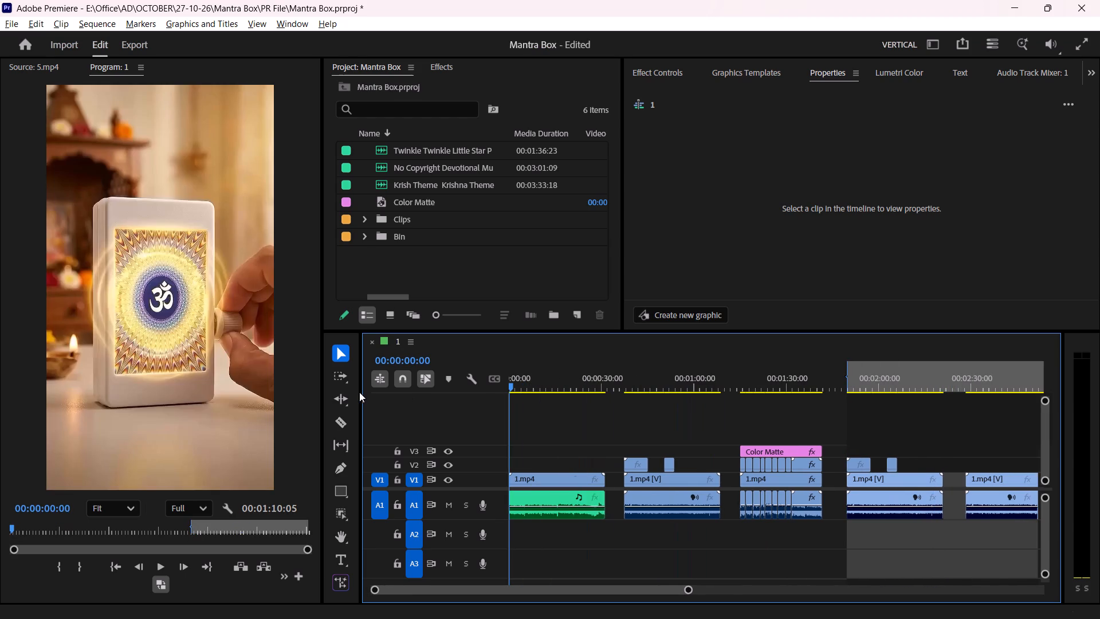
{"action": "left_click_drag", "start_coordinate": [359, 392], "coordinate": [357, 393]}
{"action": "key", "text": "i"}
{"action": "left_click_drag", "start_coordinate": [613, 375], "coordinate": [604, 377], "text": "shift"}
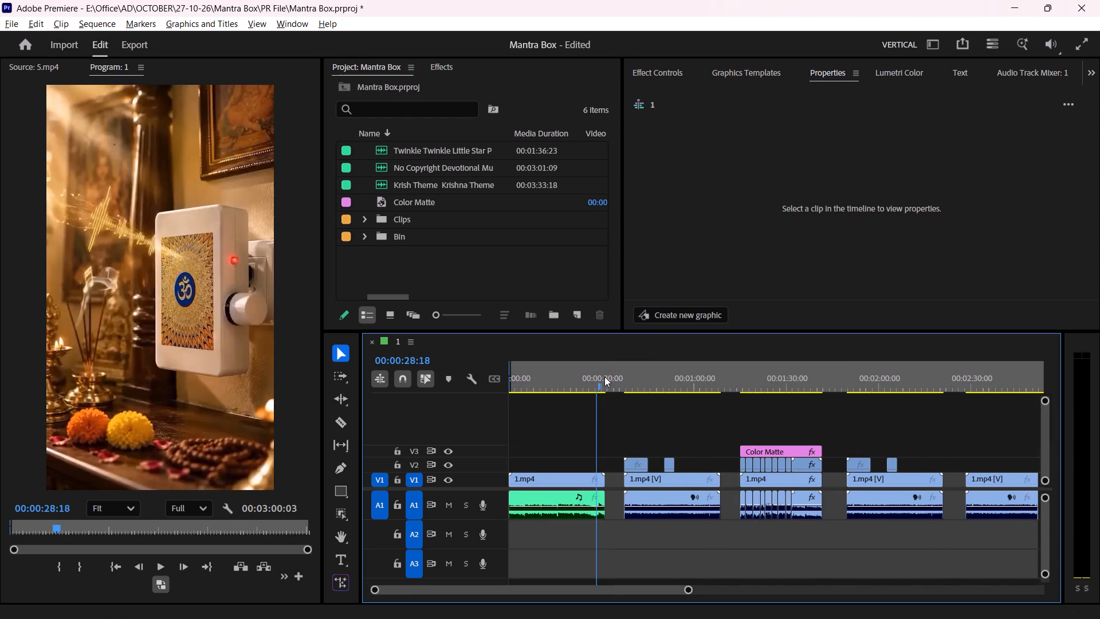
{"action": "left_click_drag", "start_coordinate": [604, 377], "coordinate": [607, 376], "text": "shift"}
{"action": "key", "text": "o"}
{"action": "left_click", "coordinate": [556, 368]}
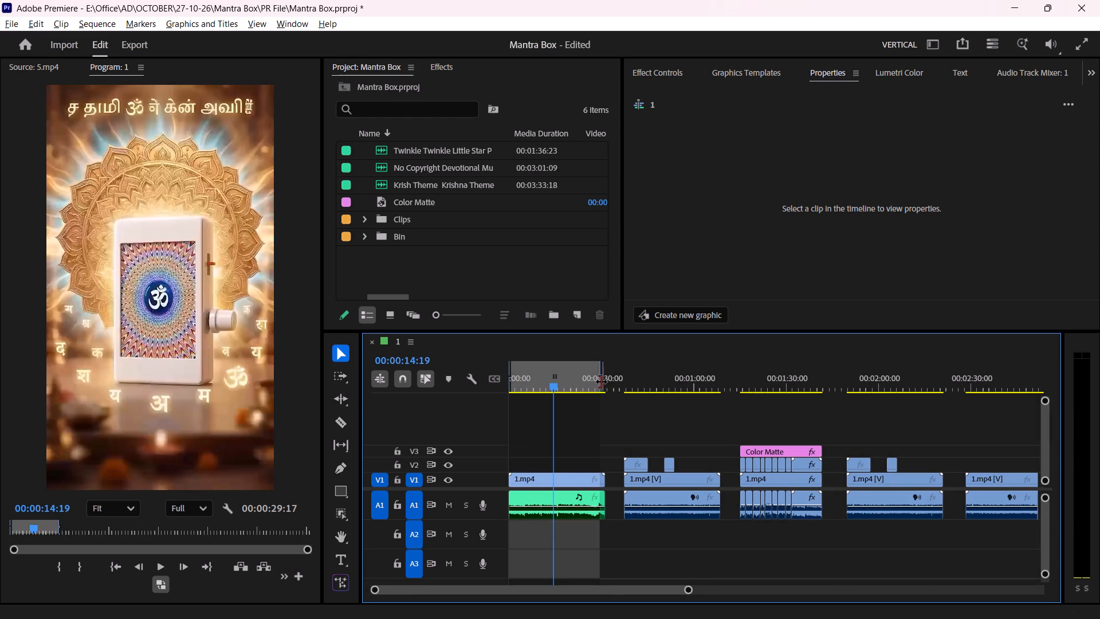
{"action": "left_click", "coordinate": [602, 382]}
{"action": "left_click_drag", "start_coordinate": [527, 390], "coordinate": [470, 391]}
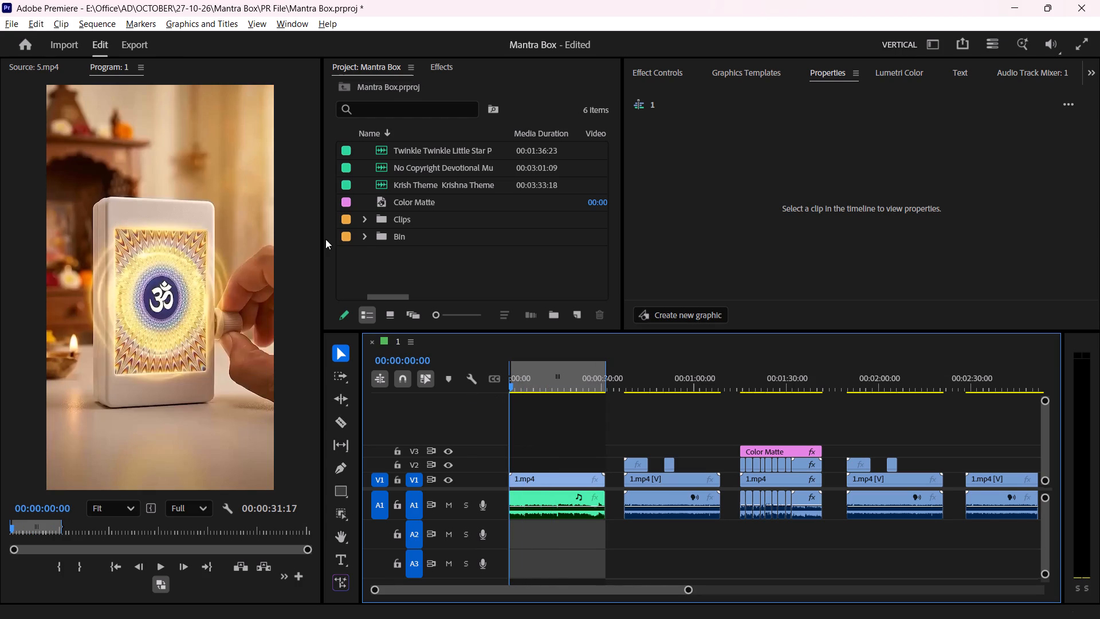
Name the export file of the first section's range MantraBox_ITR_AKV_01 and copy the name.
{"action": "left_click", "coordinate": [126, 46]}
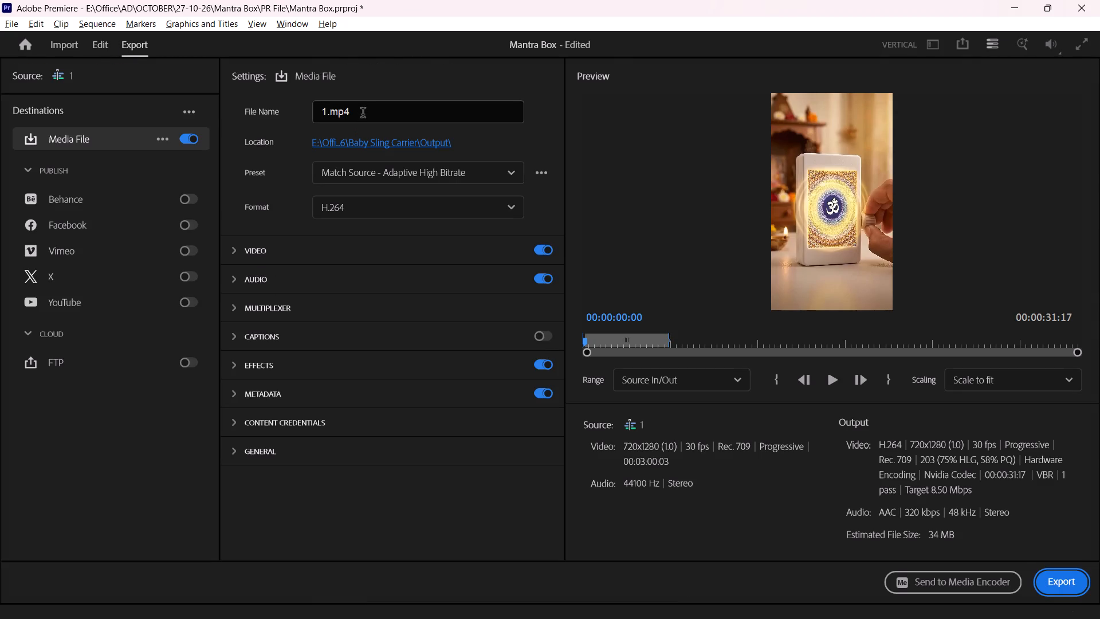
{"action": "left_click_drag", "start_coordinate": [363, 114], "coordinate": [211, 114]}
{"action": "key", "text": "BackSpace"}
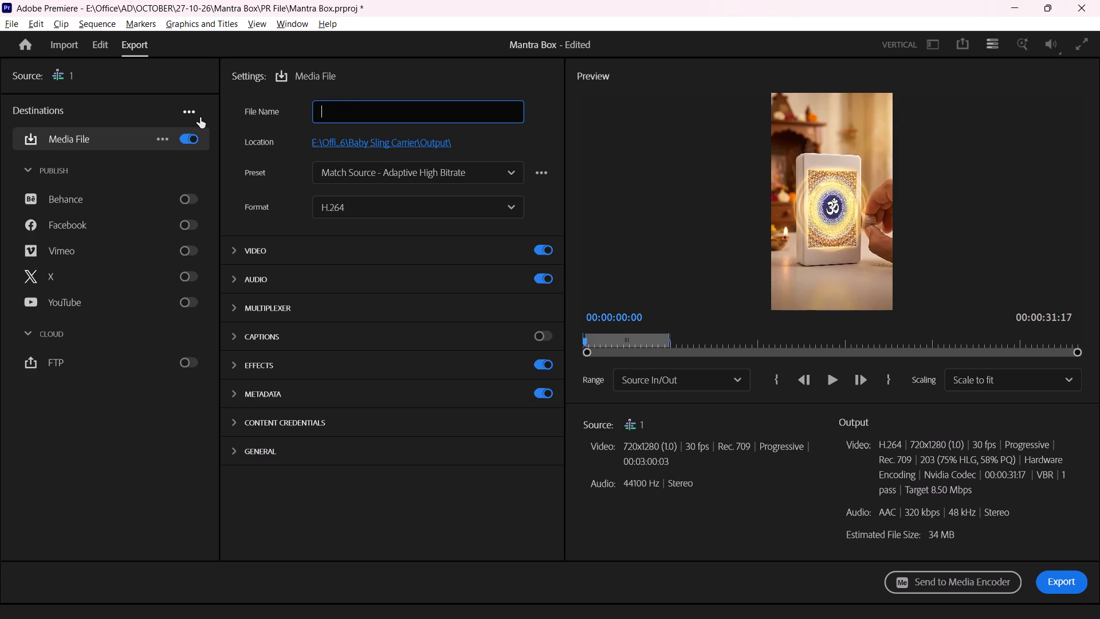
{"action": "type", "text": "Man"}
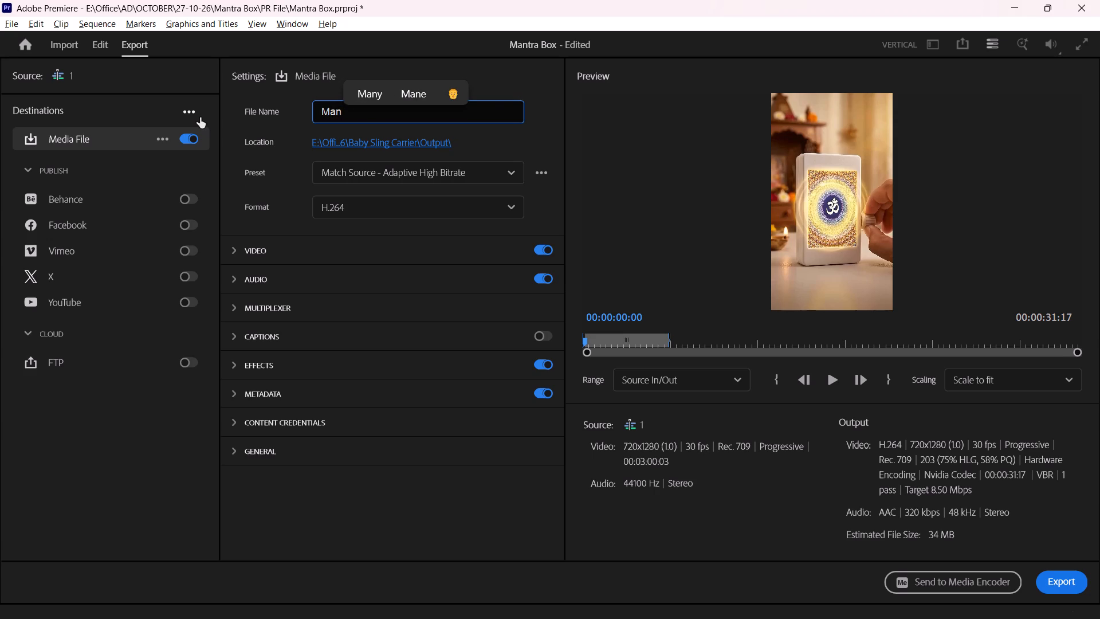
{"action": "type", "text": "traBox"}
{"action": "key", "text": "shift+underscore"}
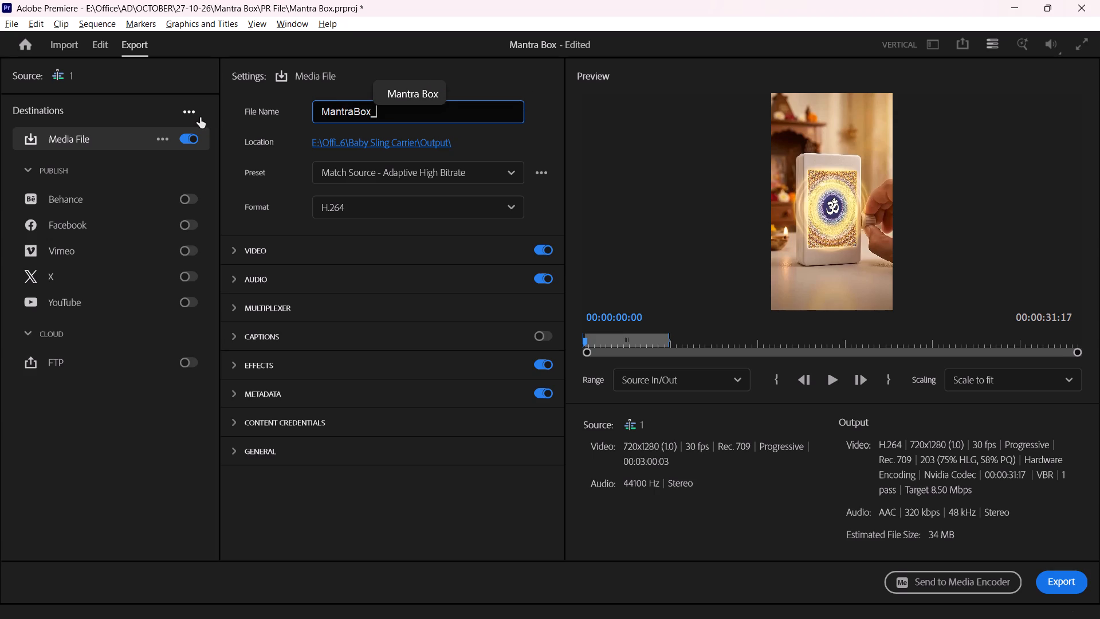
{"action": "type", "text": "AKV"}
{"action": "key", "text": "BackSpace"}
{"action": "key", "text": "BackSpace"}
{"action": "key", "text": "BackSpace"}
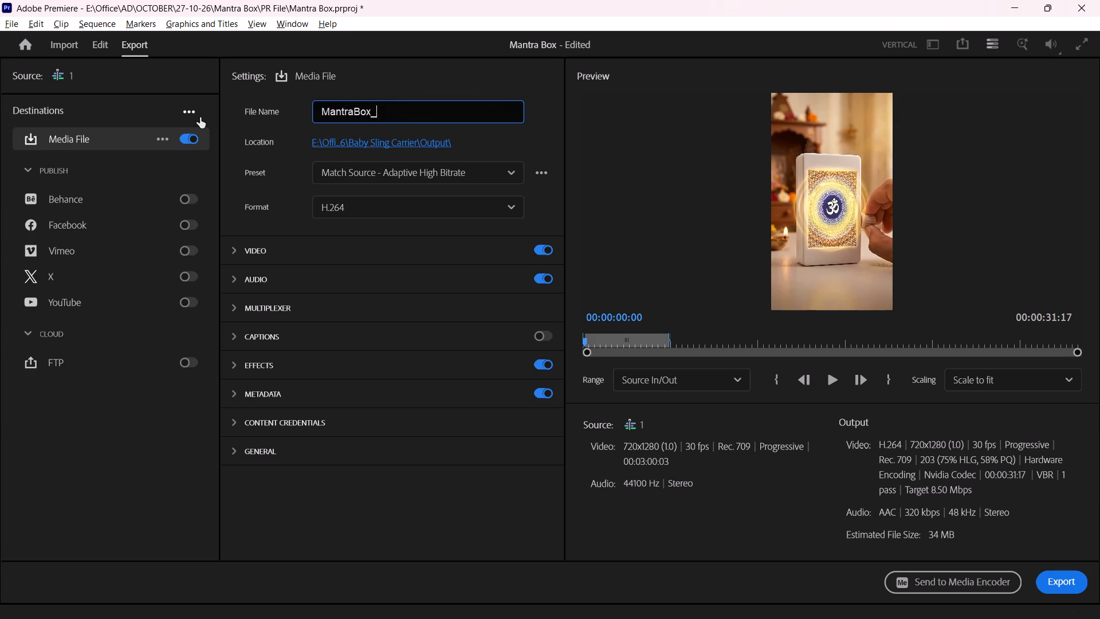
{"action": "type", "text": "ITR_AKV_01"}
{"action": "key", "text": "ctrl+a"}
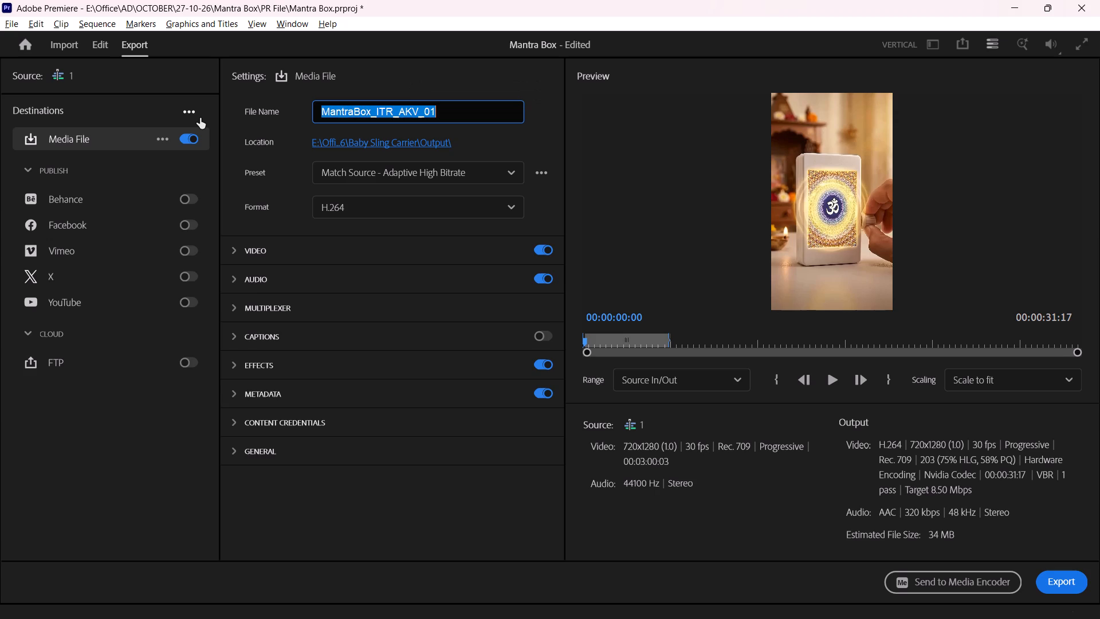
{"action": "key", "text": "ctrl+c"}
Set the export location to the Output folder inside 27-10-26\Mantra Box.
{"action": "left_click", "coordinate": [369, 148]}
{"action": "left_click", "coordinate": [356, 143]}
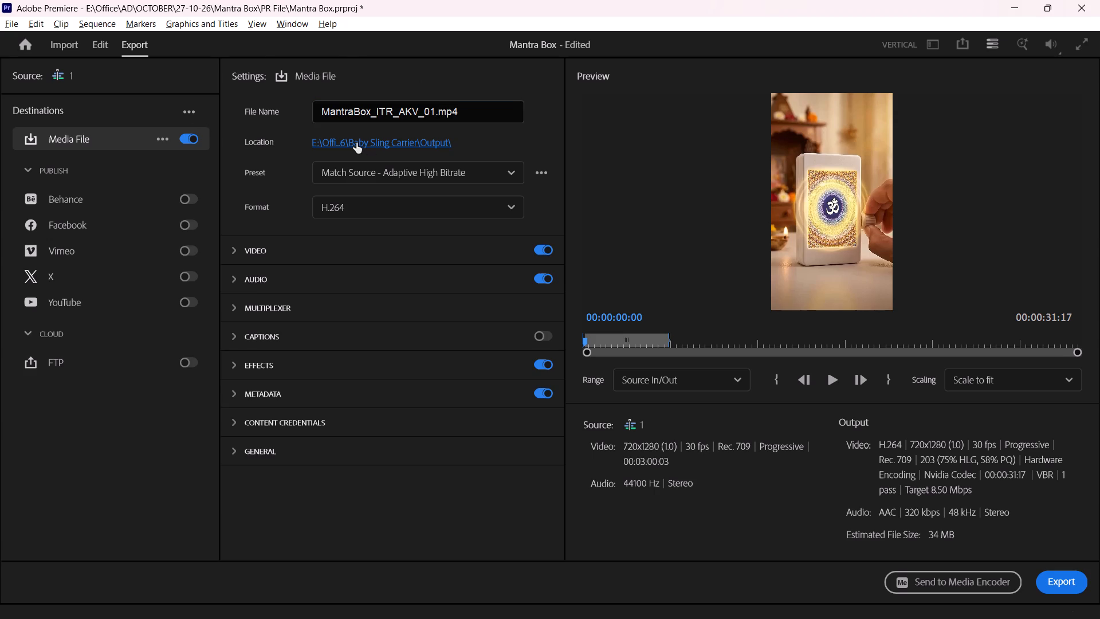
{"action": "left_click", "coordinate": [160, 70]}
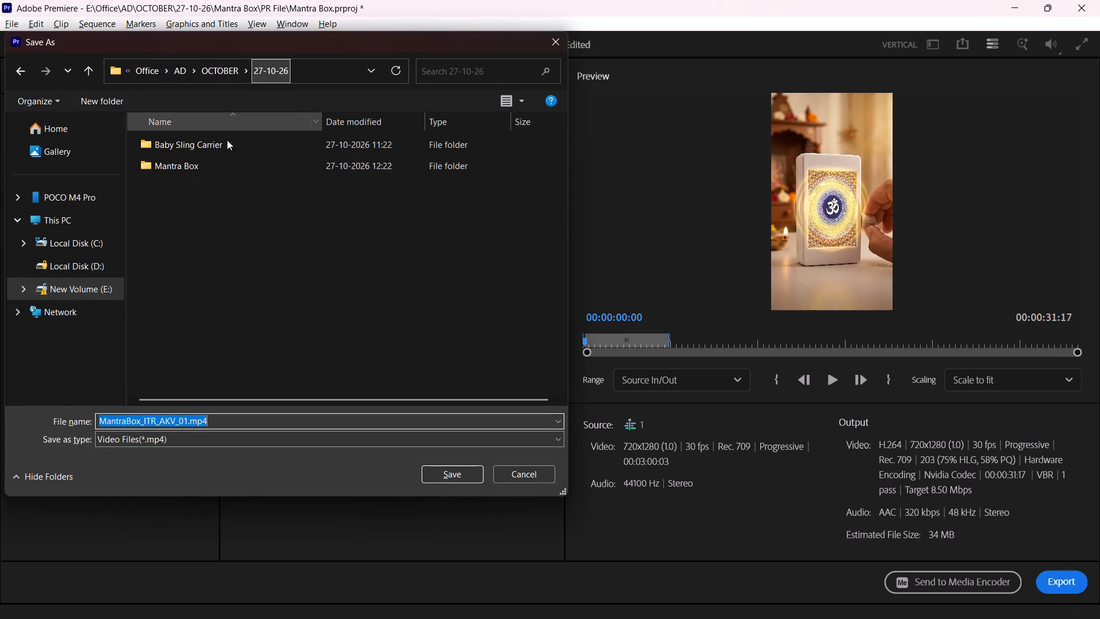
{"action": "double_click", "coordinate": [233, 169]}
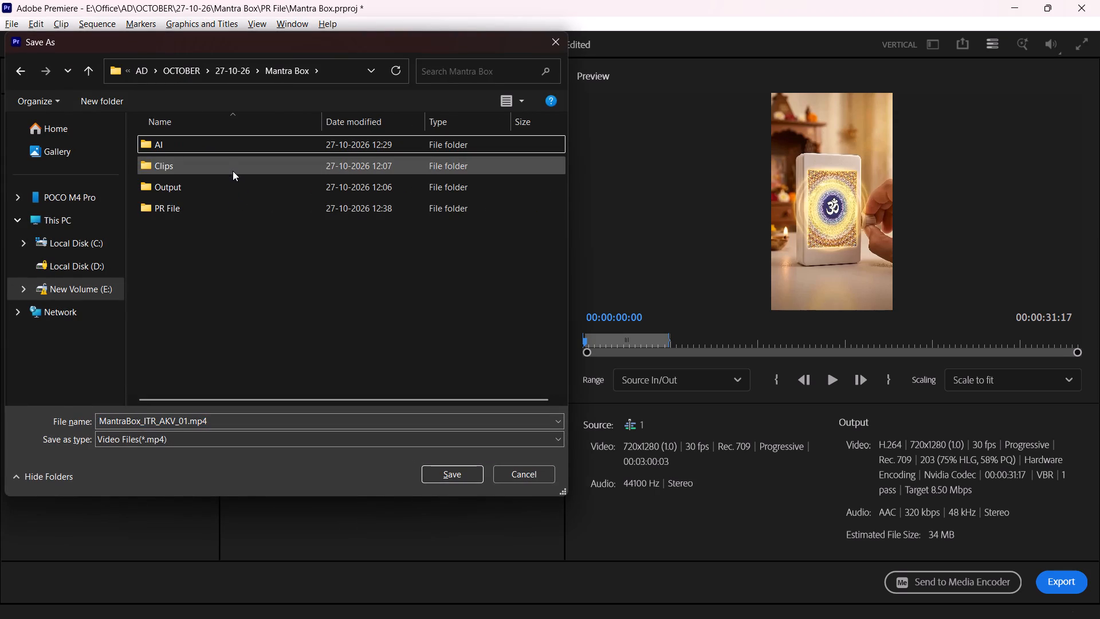
{"action": "double_click", "coordinate": [229, 187]}
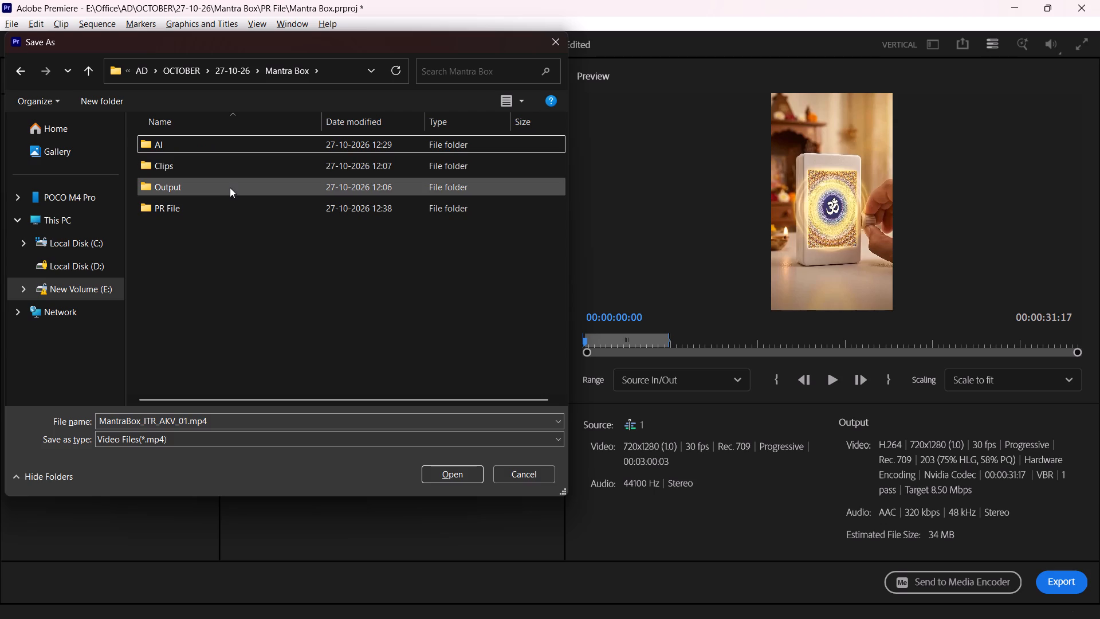
{"action": "left_click", "coordinate": [453, 474]}
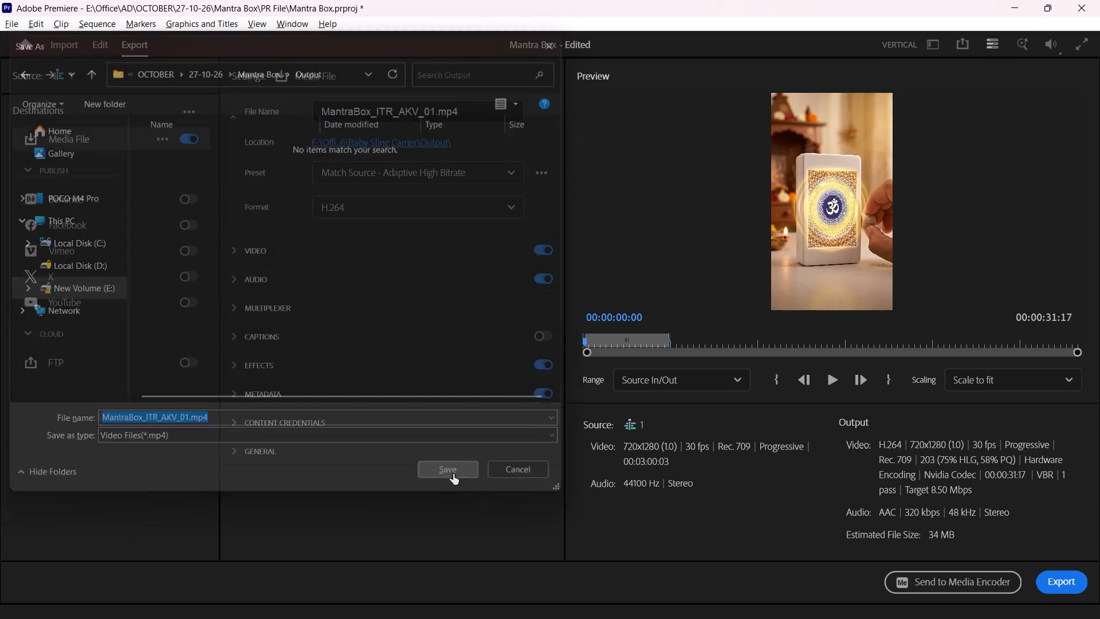
Enable Render at Maximum Depth and Use Maximum Render Quality in the video export settings.
{"action": "left_click", "coordinate": [238, 256]}
{"action": "scroll", "coordinate": [239, 258], "scroll_direction": "down", "scroll_amount": 1}
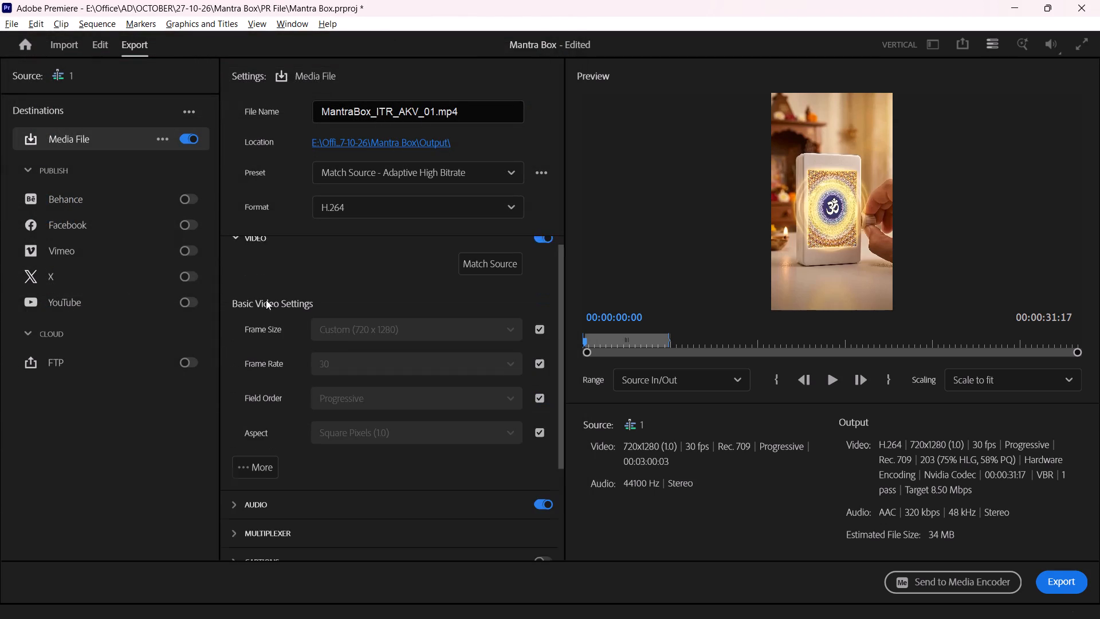
{"action": "scroll", "coordinate": [266, 300], "scroll_direction": "down", "scroll_amount": 1}
{"action": "left_click", "coordinate": [266, 473]}
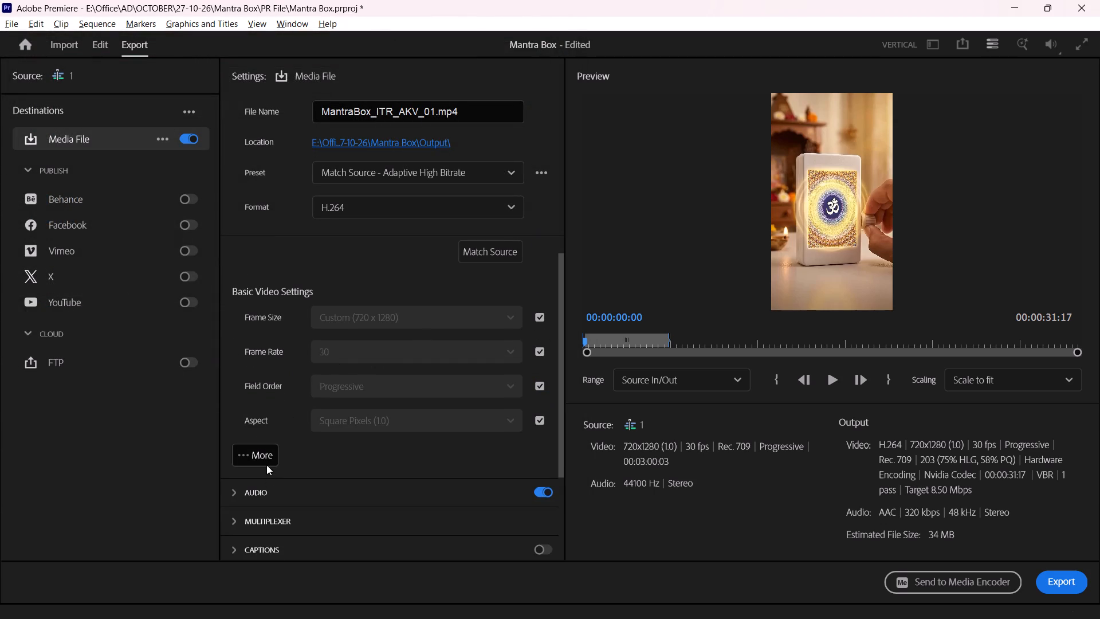
{"action": "left_click", "coordinate": [266, 462]}
{"action": "scroll", "coordinate": [301, 397], "scroll_direction": "down", "scroll_amount": 6}
{"action": "left_click", "coordinate": [251, 411]}
{"action": "left_click", "coordinate": [255, 436]}
Set the export's target bitrate to 12 Mbps.
{"action": "scroll", "coordinate": [387, 402], "scroll_direction": "down", "scroll_amount": 5}
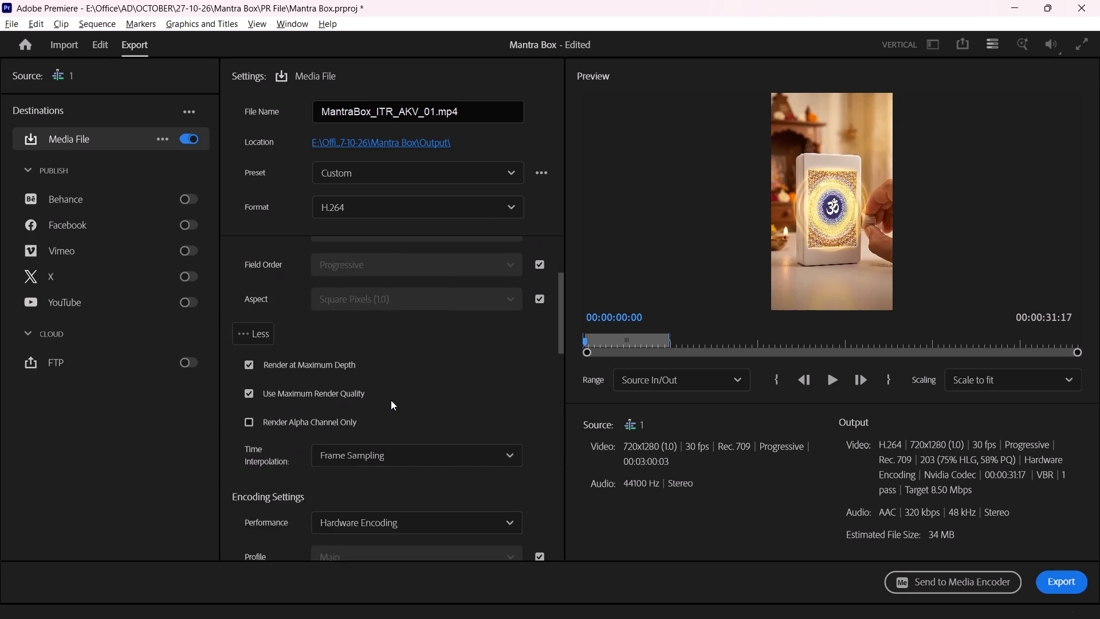
{"action": "scroll", "coordinate": [444, 367], "scroll_direction": "down", "scroll_amount": 5}
{"action": "left_click_drag", "start_coordinate": [561, 309], "coordinate": [571, 443]}
{"action": "left_click", "coordinate": [533, 433]}
{"action": "type", "text": "12"}
{"action": "key", "text": "Return"}
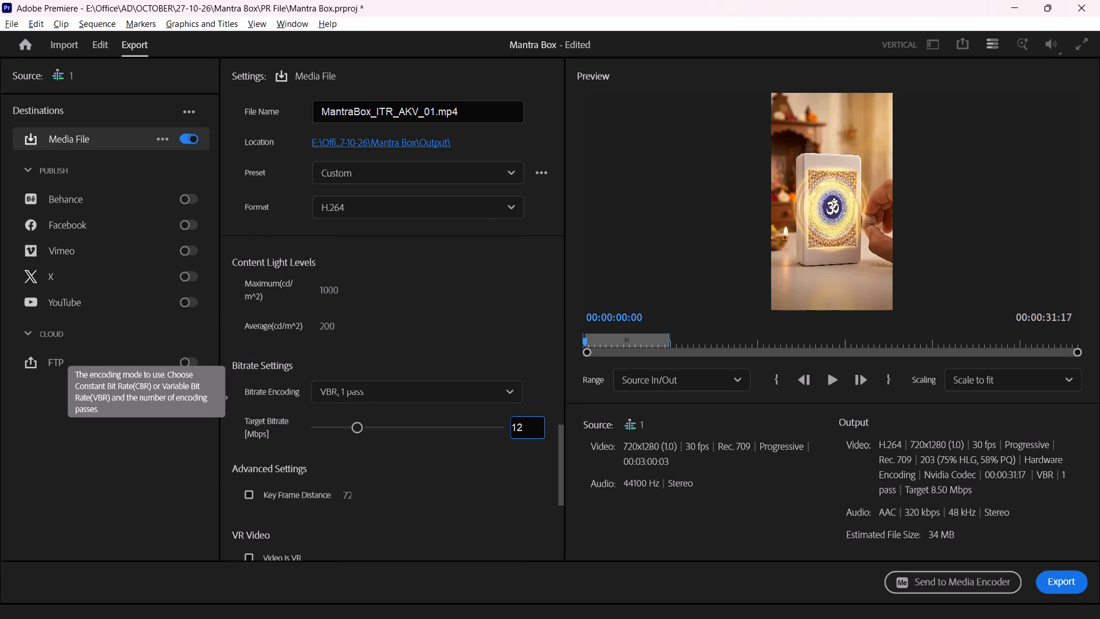
Copy the export file name MantraBox_ITR_AKV_01 without its extension.
{"action": "left_click_drag", "start_coordinate": [563, 428], "coordinate": [576, 514]}
{"action": "scroll", "coordinate": [421, 446], "scroll_direction": "down", "scroll_amount": 9}
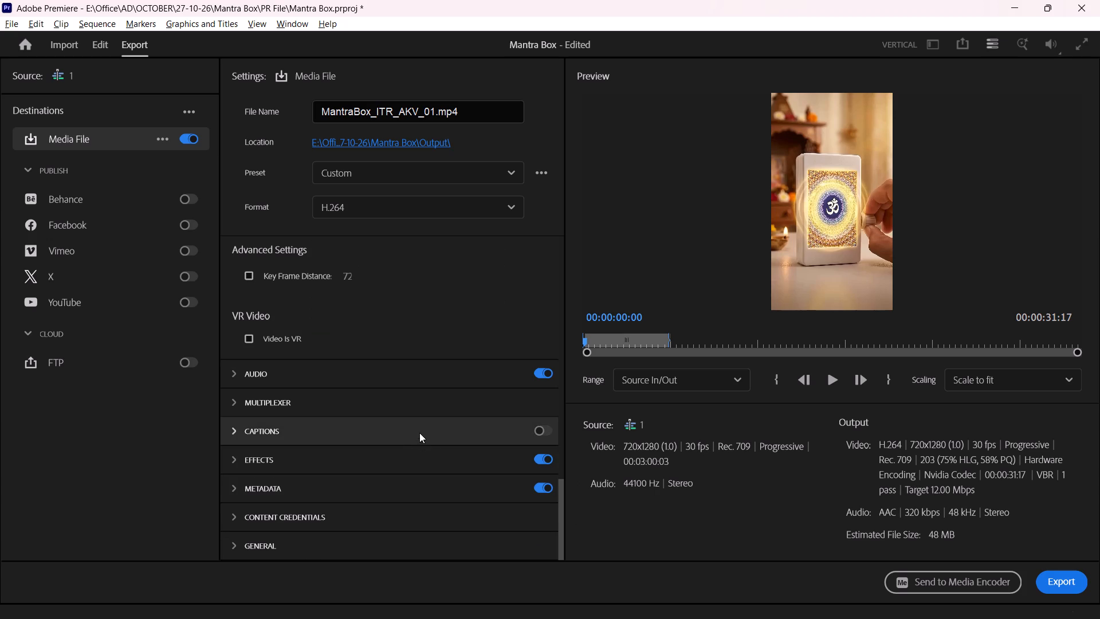
{"action": "scroll", "coordinate": [394, 361], "scroll_direction": "down", "scroll_amount": 3}
{"action": "scroll", "coordinate": [435, 305], "scroll_direction": "up", "scroll_amount": 20}
{"action": "scroll", "coordinate": [435, 305], "scroll_direction": "up", "scroll_amount": 8}
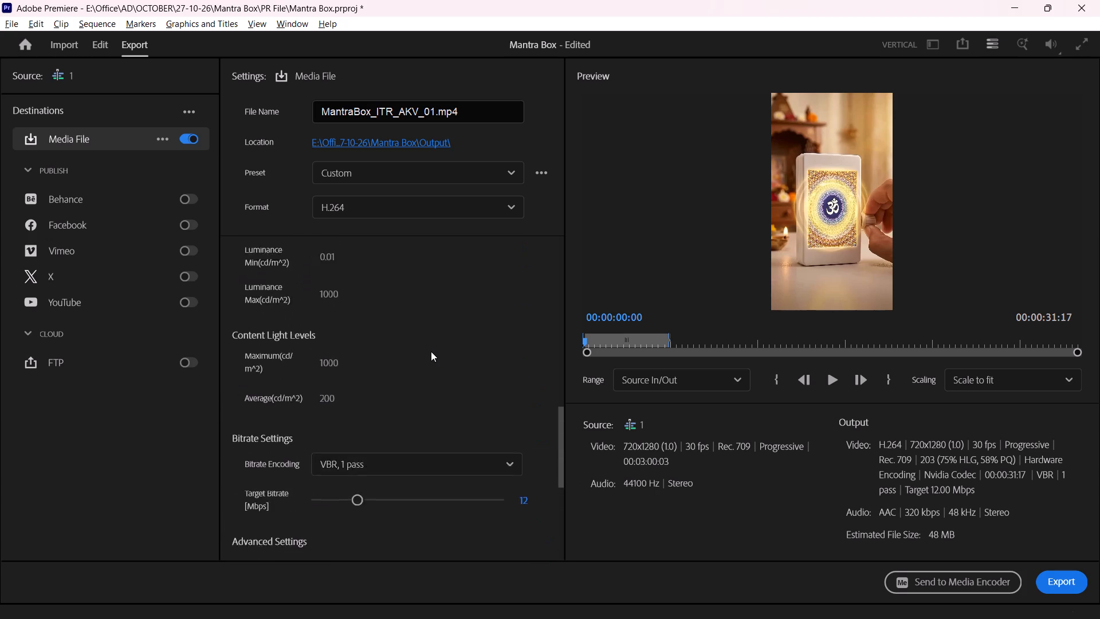
{"action": "scroll", "coordinate": [431, 351], "scroll_direction": "up", "scroll_amount": 20}
{"action": "scroll", "coordinate": [431, 351], "scroll_direction": "up", "scroll_amount": 12}
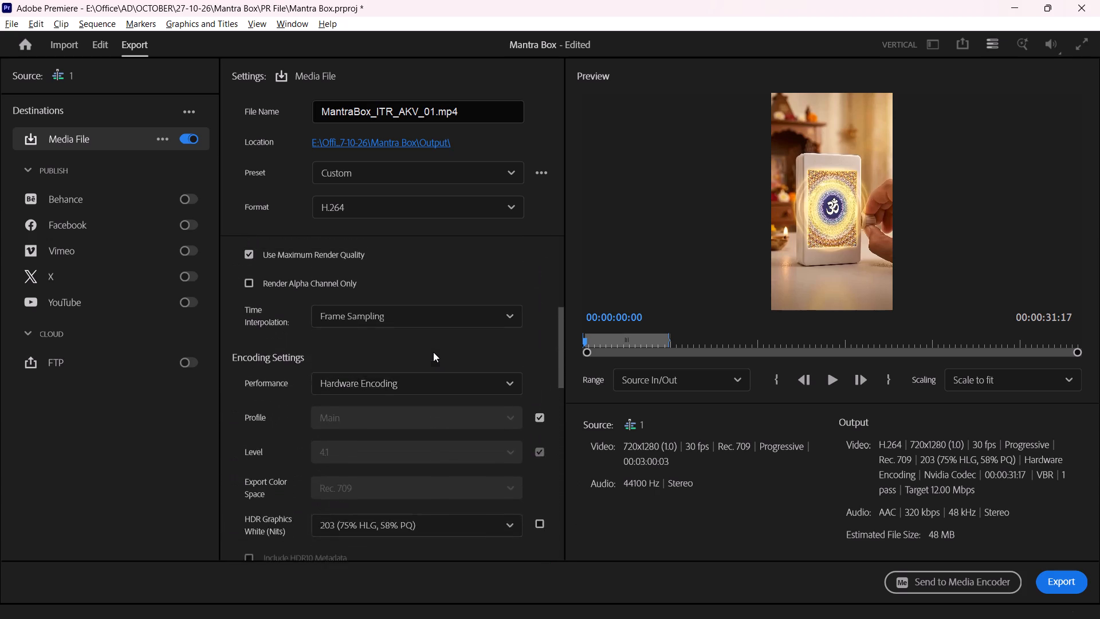
{"action": "scroll", "coordinate": [433, 352], "scroll_direction": "up", "scroll_amount": 20}
{"action": "scroll", "coordinate": [433, 352], "scroll_direction": "up", "scroll_amount": 11}
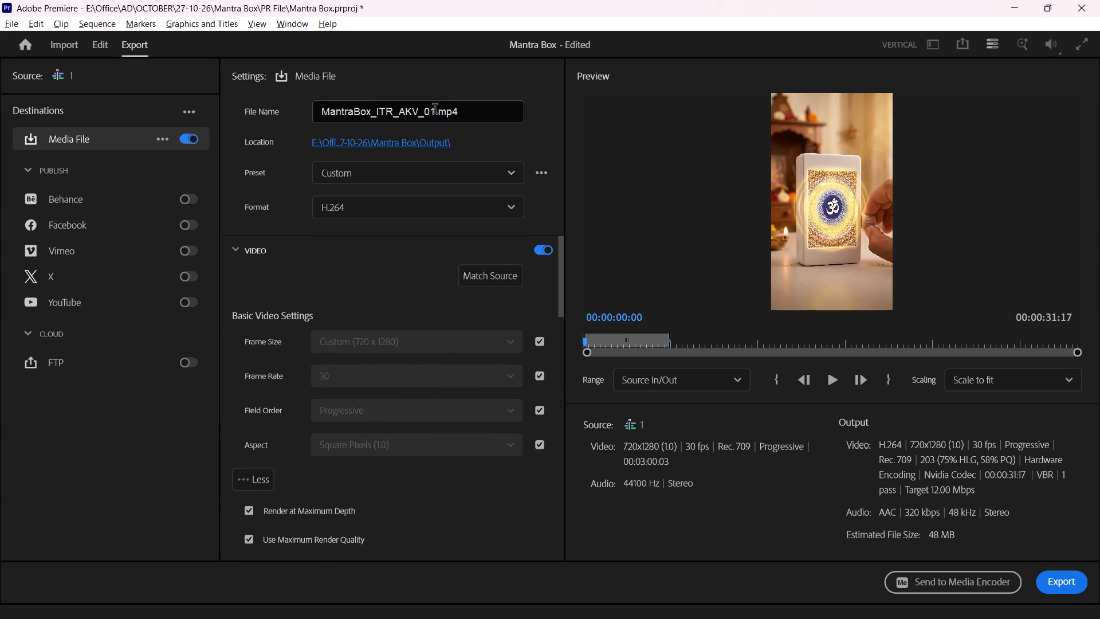
{"action": "left_click_drag", "start_coordinate": [435, 110], "coordinate": [316, 127]}
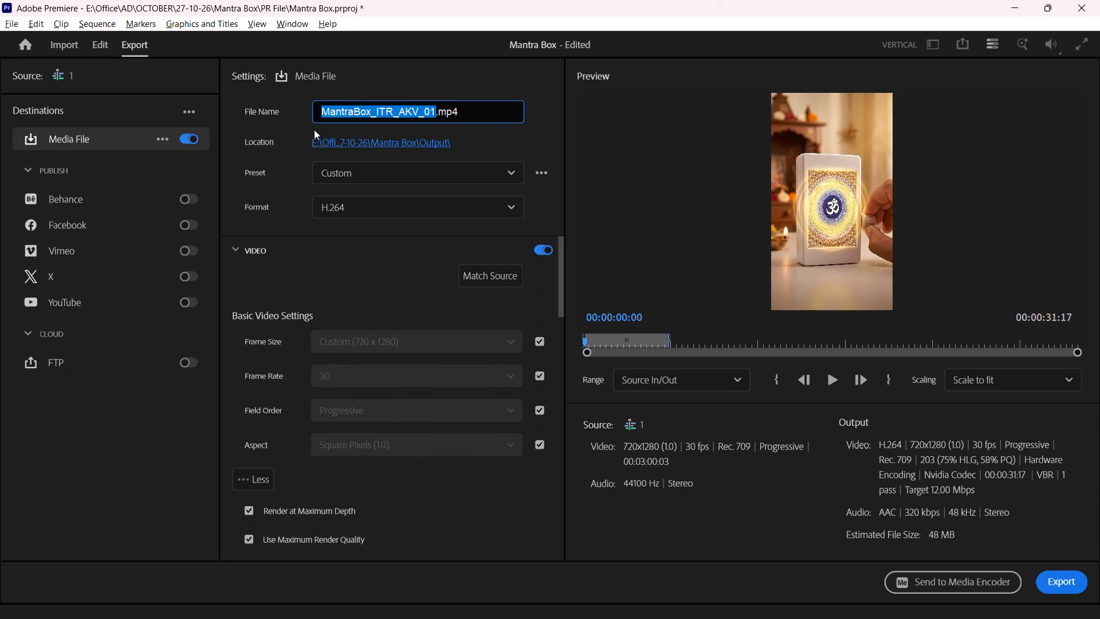
{"action": "key", "text": "ctrl+c"}
{"action": "left_click", "coordinate": [335, 278]}
Export the first section's range as MantraBox_ITR_AKV_01.mp4, moving the progress window clear of the timeline.
{"action": "scroll", "coordinate": [340, 276], "scroll_direction": "down", "scroll_amount": 3}
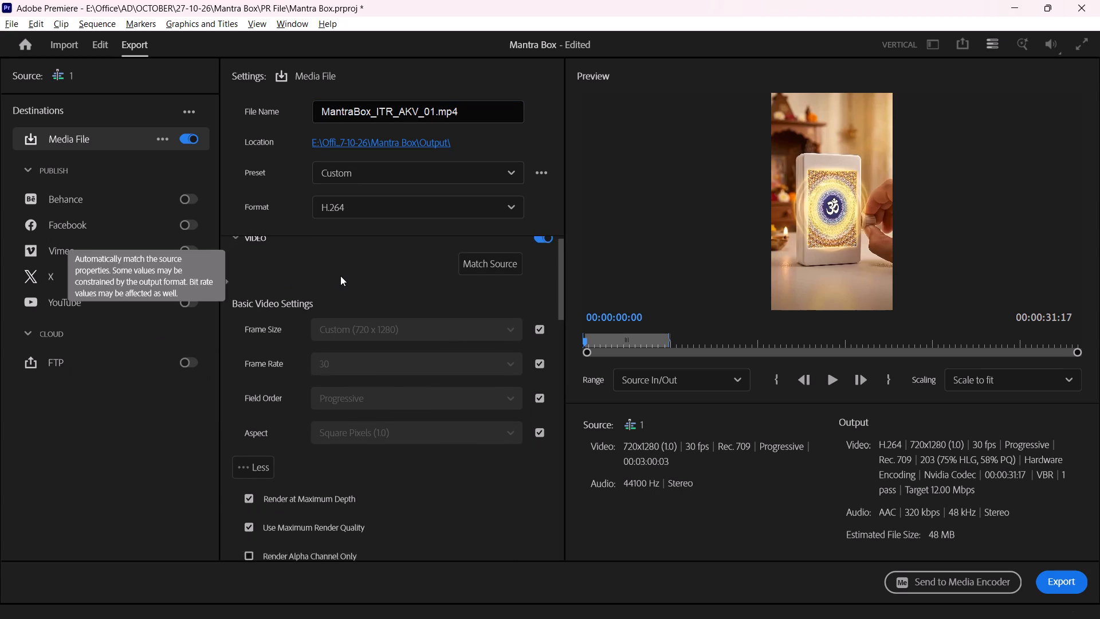
{"action": "scroll", "coordinate": [340, 276], "scroll_direction": "down", "scroll_amount": 3}
{"action": "scroll", "coordinate": [427, 316], "scroll_direction": "down", "scroll_amount": 5}
{"action": "left_click_drag", "start_coordinate": [563, 304], "coordinate": [578, 504]}
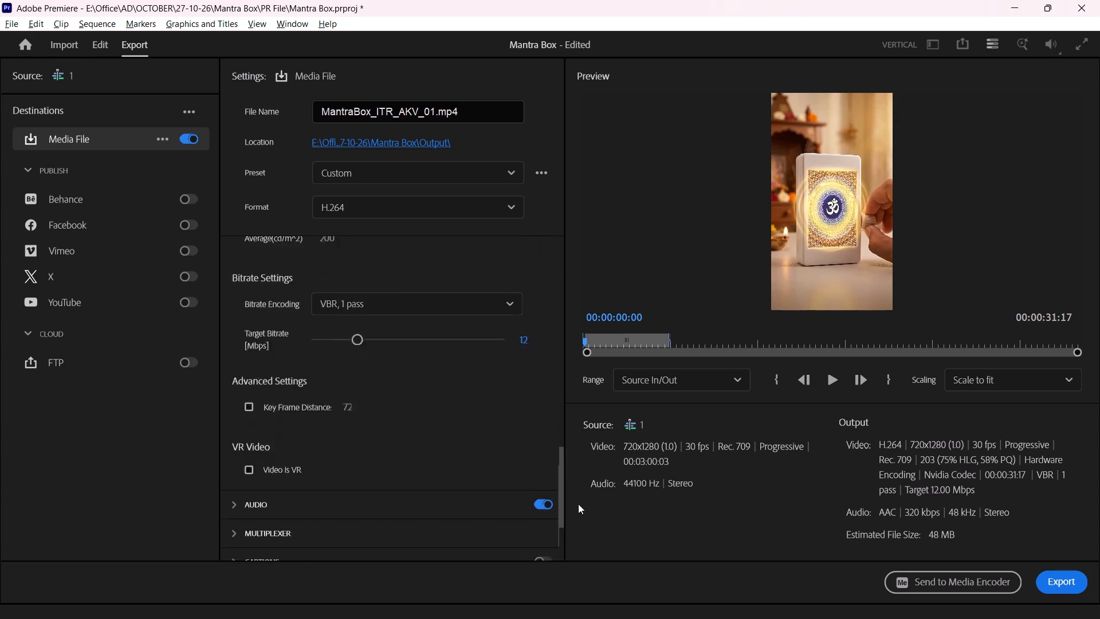
{"action": "left_click_drag", "start_coordinate": [578, 504], "coordinate": [582, 536]}
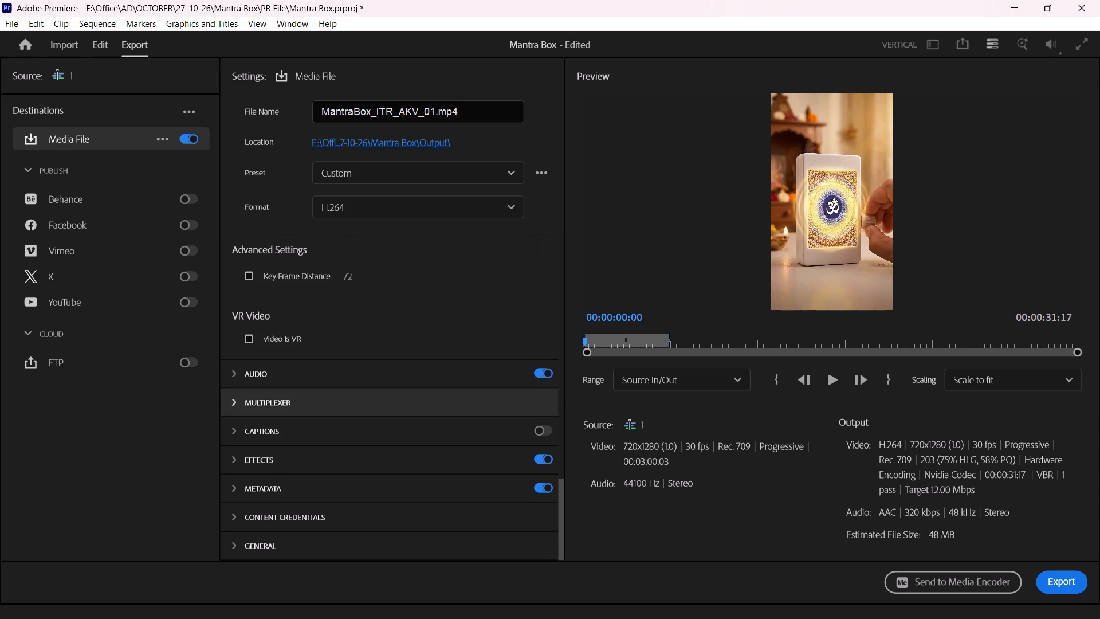
{"action": "left_click", "coordinate": [1064, 586]}
{"action": "left_click", "coordinate": [796, 496]}
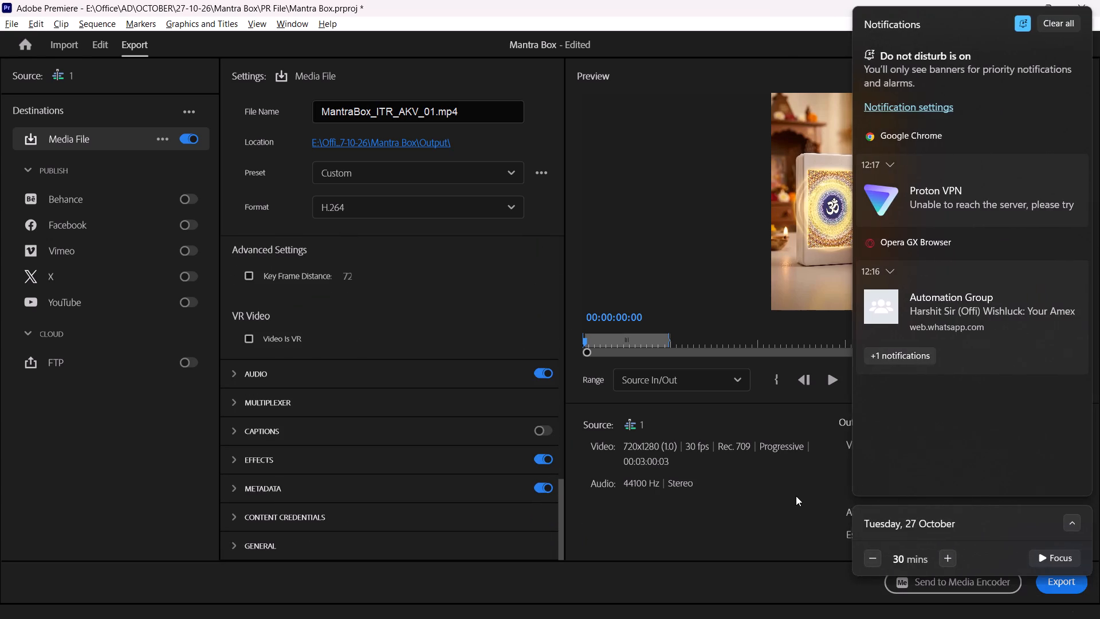
{"action": "left_click", "coordinate": [1074, 583]}
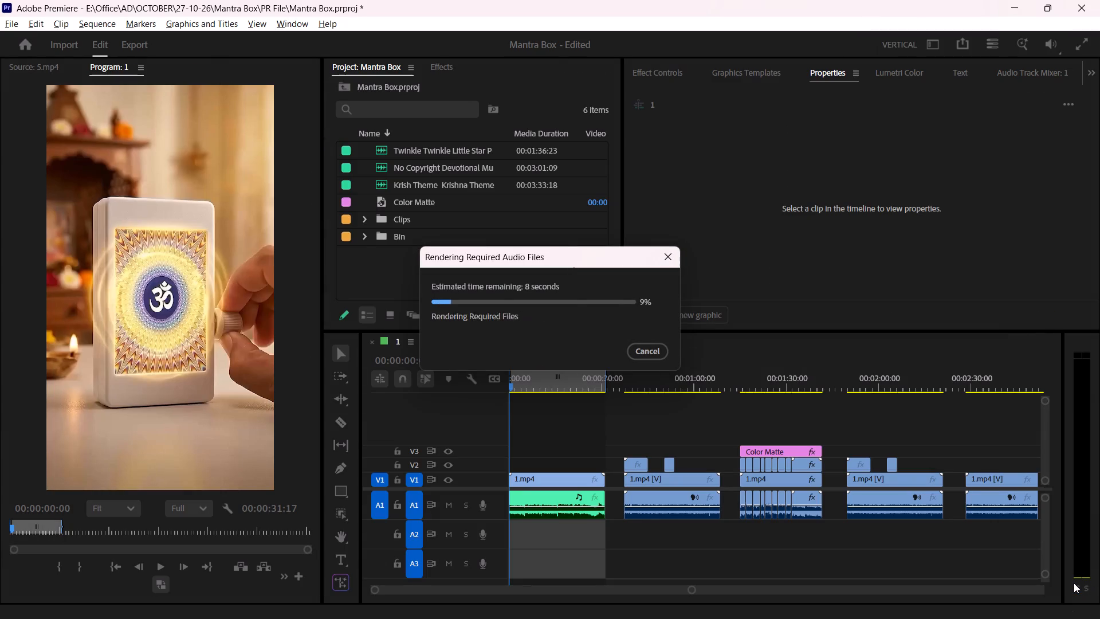
{"action": "left_click_drag", "start_coordinate": [559, 263], "coordinate": [837, 147]}
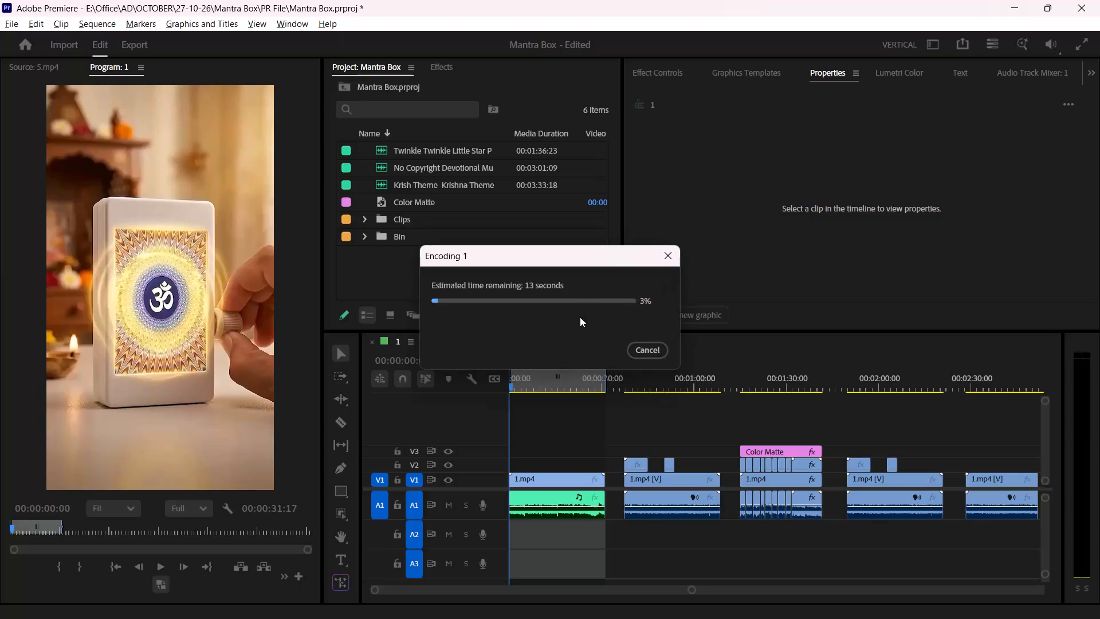
{"action": "left_click_drag", "start_coordinate": [571, 260], "coordinate": [887, 140]}
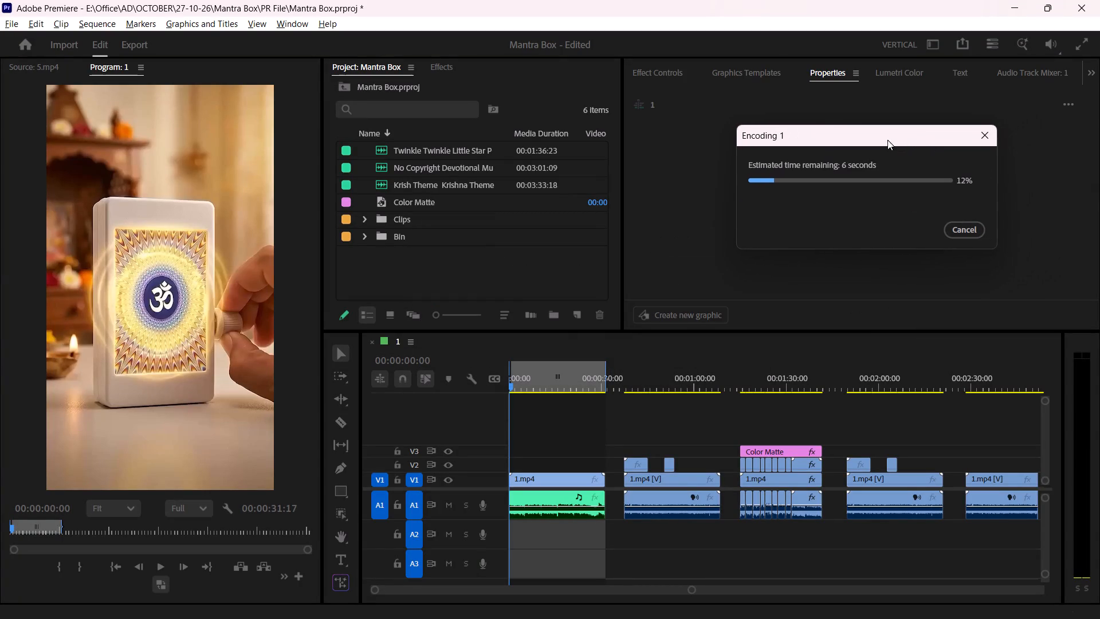
{"action": "left_click_drag", "start_coordinate": [887, 140], "coordinate": [888, 140]}
Shift the whole In/Out range from the first section onto the second section.
{"action": "left_click_drag", "start_coordinate": [558, 377], "coordinate": [669, 362]}
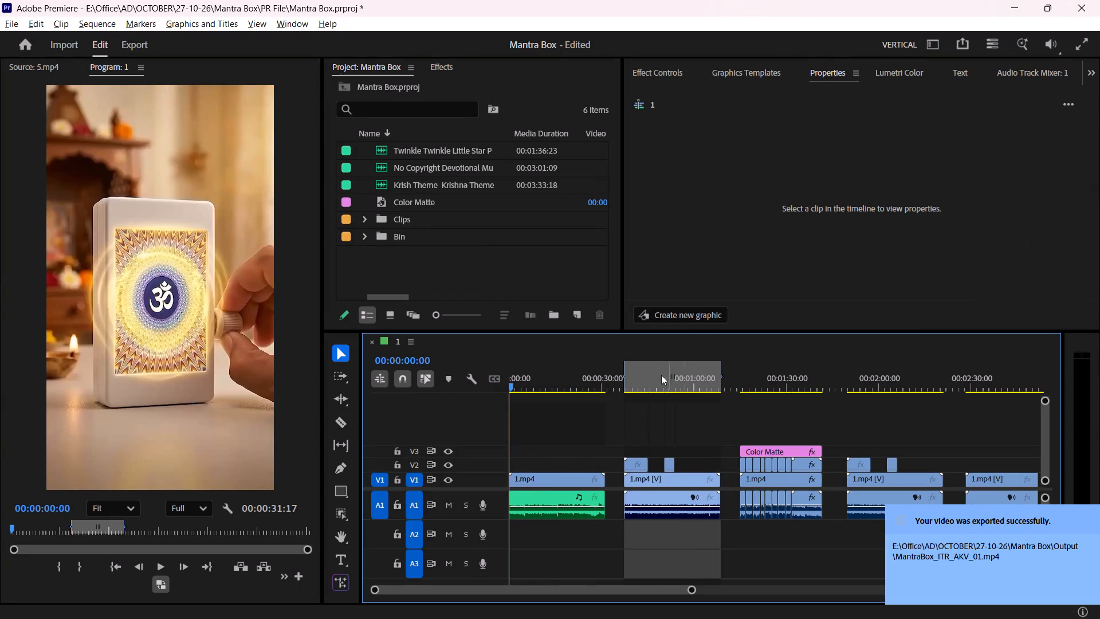
Export the second section's marked range to the Output folder as MantraBox_ITR_AKV_02.
{"action": "left_click", "coordinate": [140, 43]}
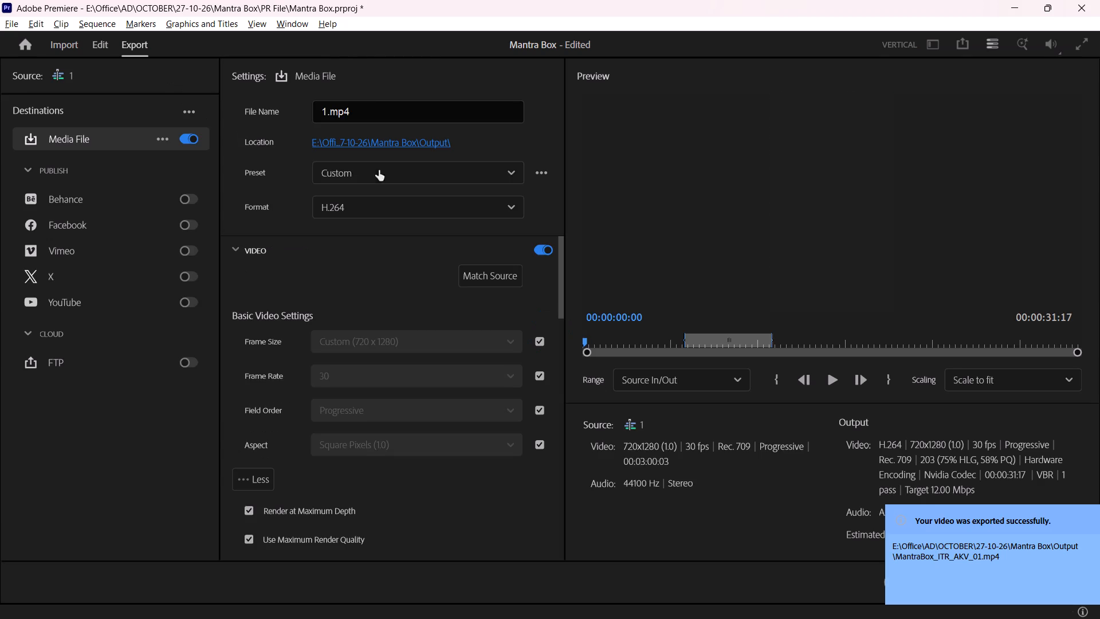
{"action": "left_click_drag", "start_coordinate": [375, 112], "coordinate": [313, 112]}
{"action": "key", "text": "ctrl+v"}
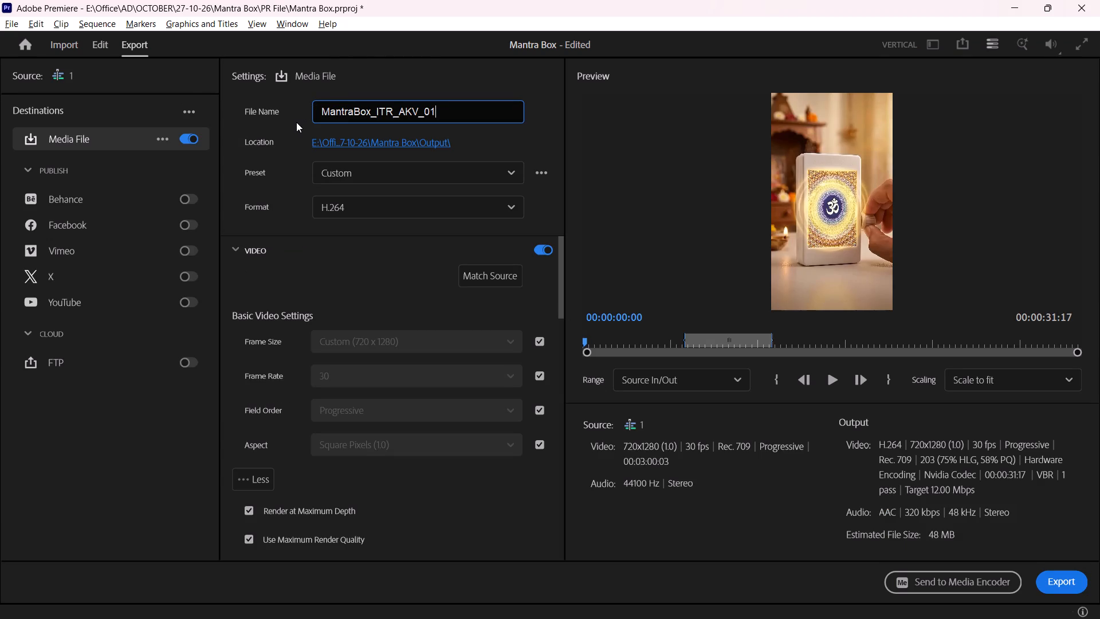
{"action": "key", "text": "BackSpace"}
{"action": "key", "text": "2"}
{"action": "key", "text": "Return"}
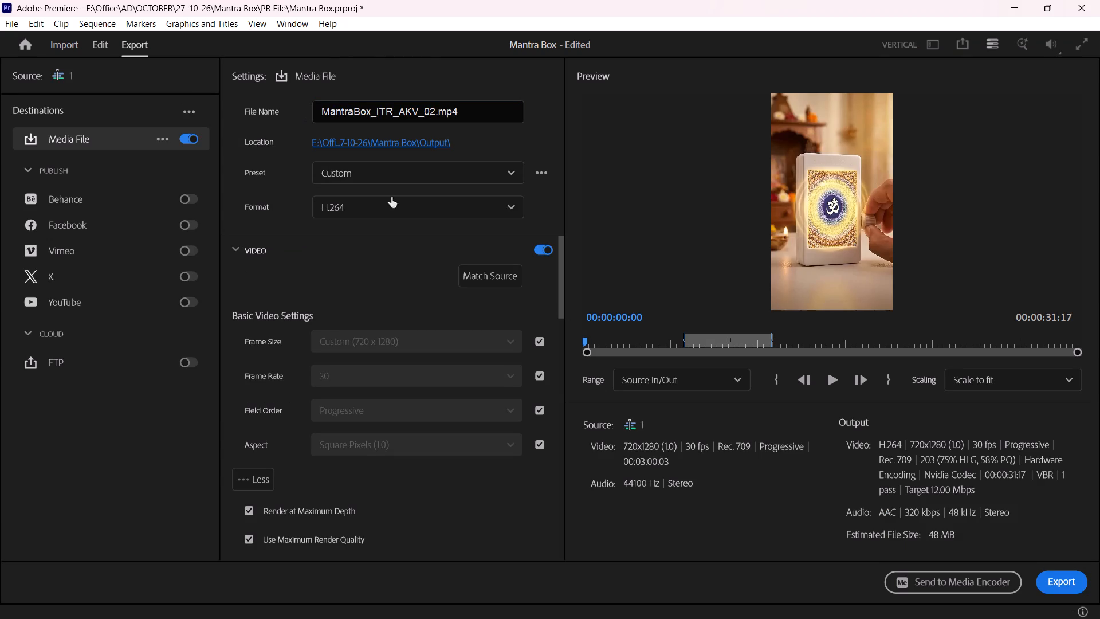
{"action": "left_click", "coordinate": [1079, 581]}
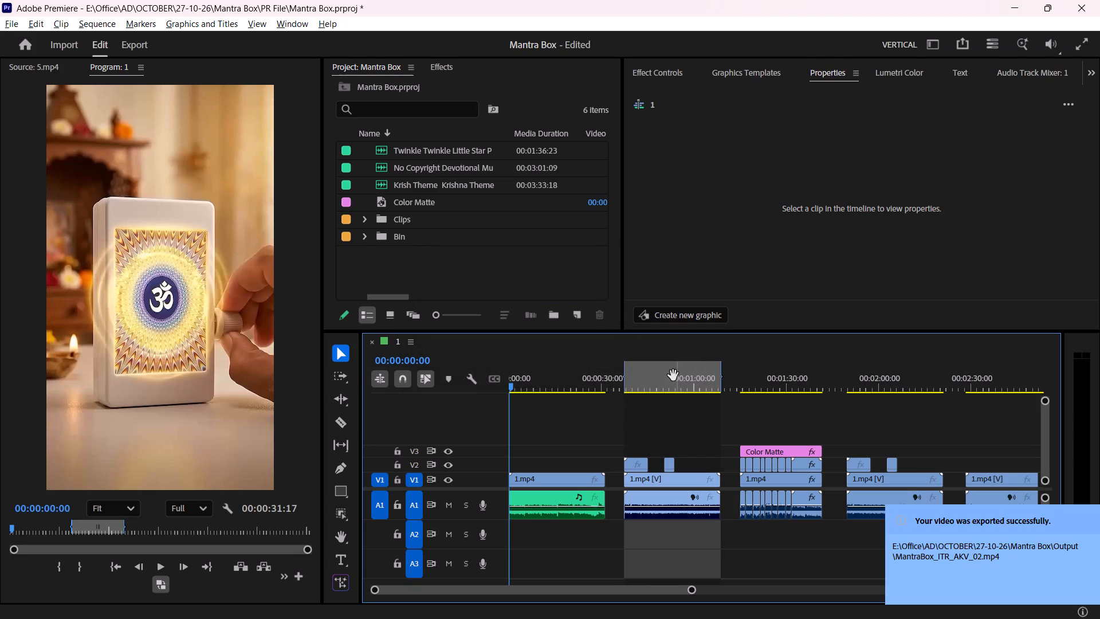
Shift the In/Out range onto the third section and trim its Out point to the end of the Color Matte clip.
{"action": "left_click_drag", "start_coordinate": [673, 375], "coordinate": [789, 371]}
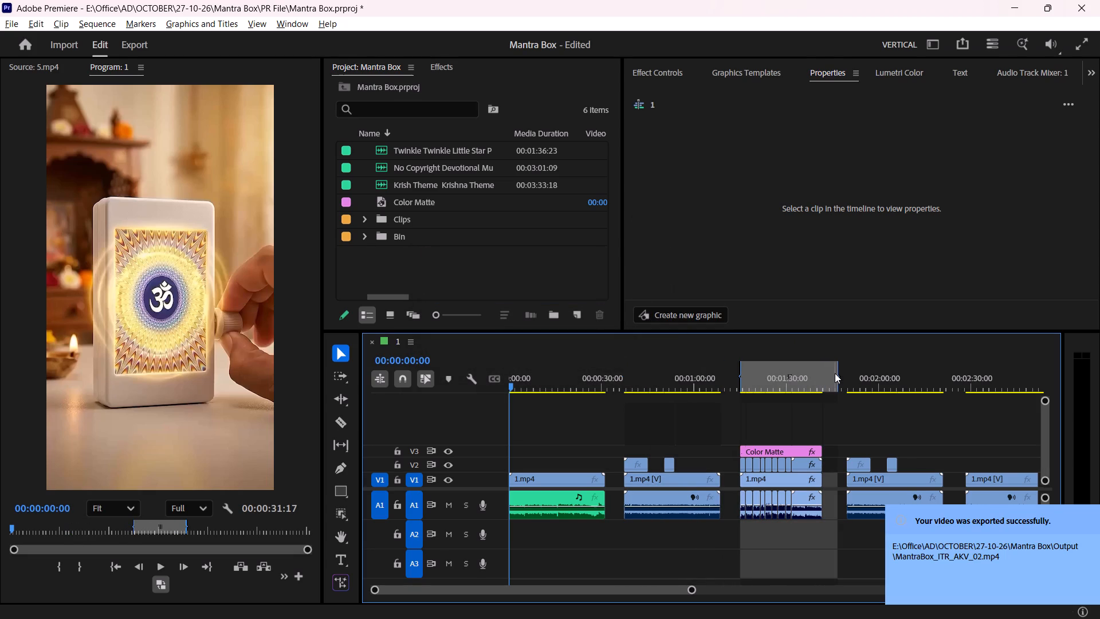
{"action": "left_click_drag", "start_coordinate": [840, 369], "coordinate": [832, 369]}
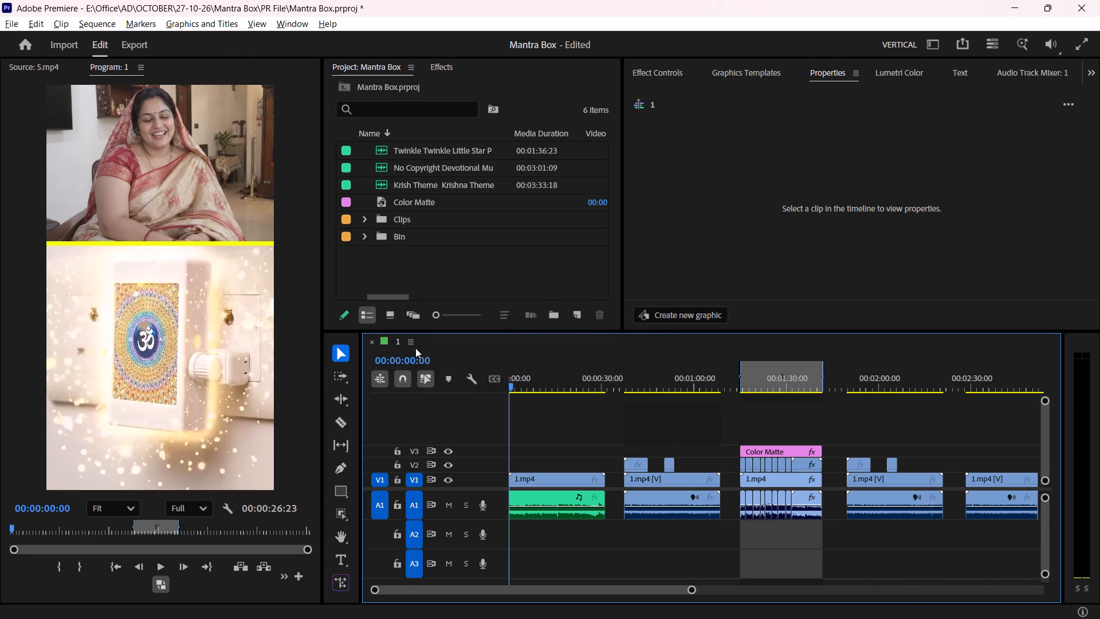
Export the third section's range as MantraBox_ITR_AKV_03, moving the progress window clear of the timeline.
{"action": "left_click", "coordinate": [133, 50]}
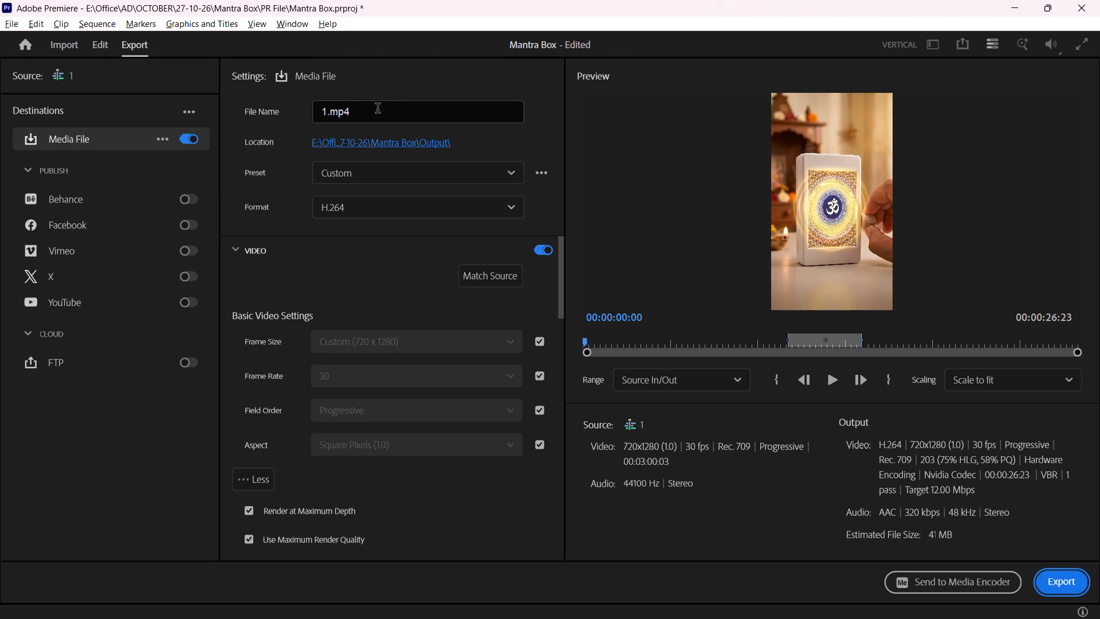
{"action": "left_click_drag", "start_coordinate": [378, 112], "coordinate": [175, 116]}
{"action": "key", "text": "ctrl+v"}
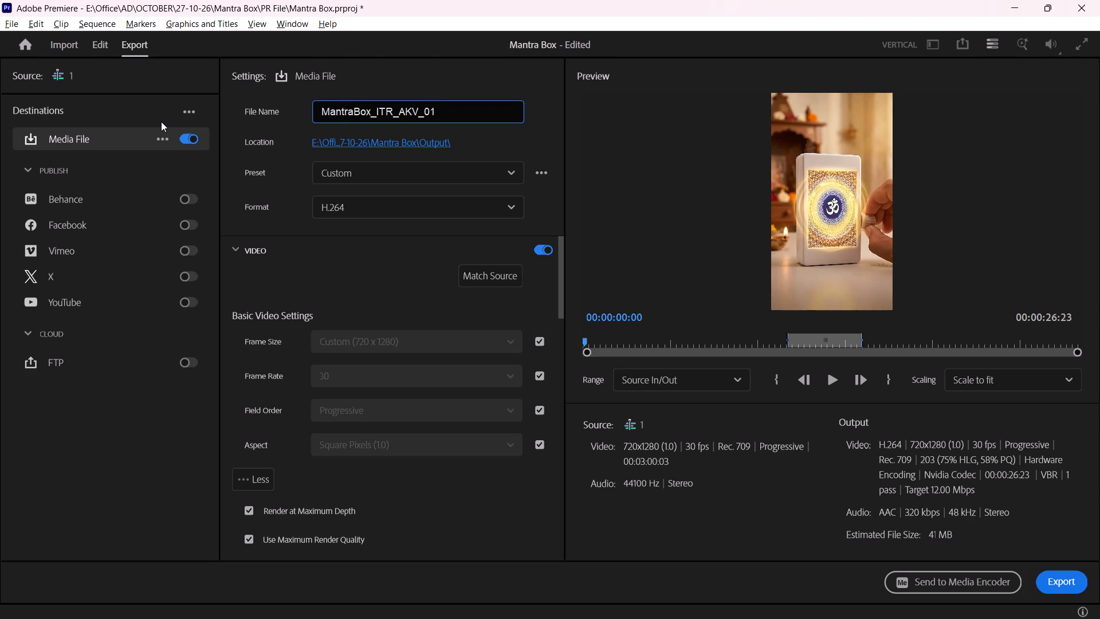
{"action": "key", "text": "BackSpace"}
{"action": "key", "text": "2"}
{"action": "key", "text": "BackSpace"}
{"action": "key", "text": "3"}
{"action": "key", "text": "Return"}
{"action": "scroll", "coordinate": [160, 122], "scroll_direction": "down", "scroll_amount": 1}
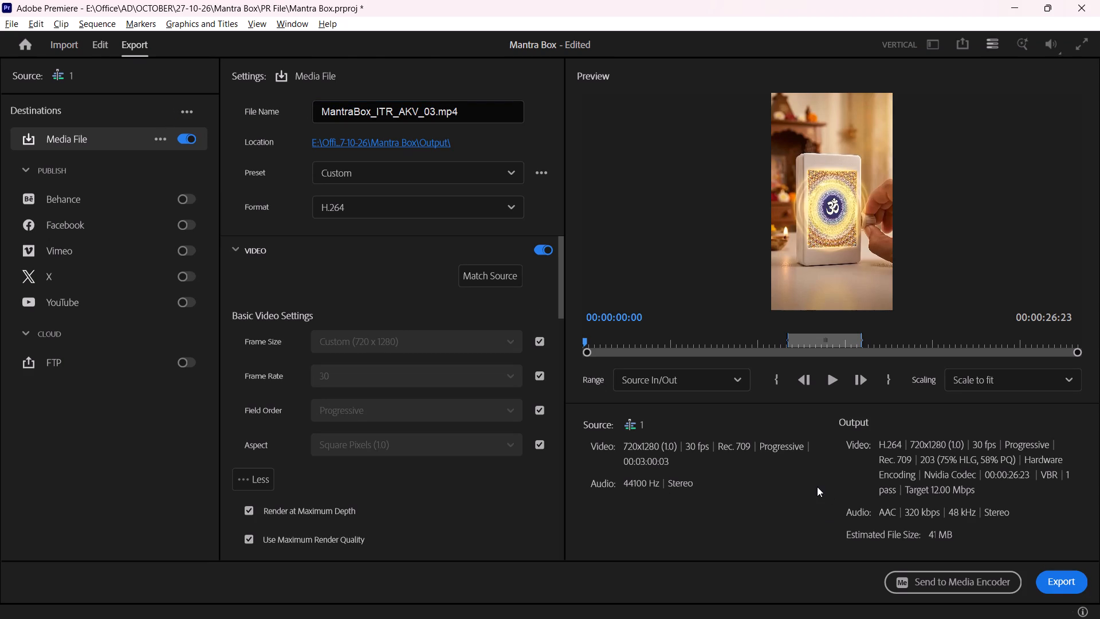
{"action": "left_click", "coordinate": [1059, 578]}
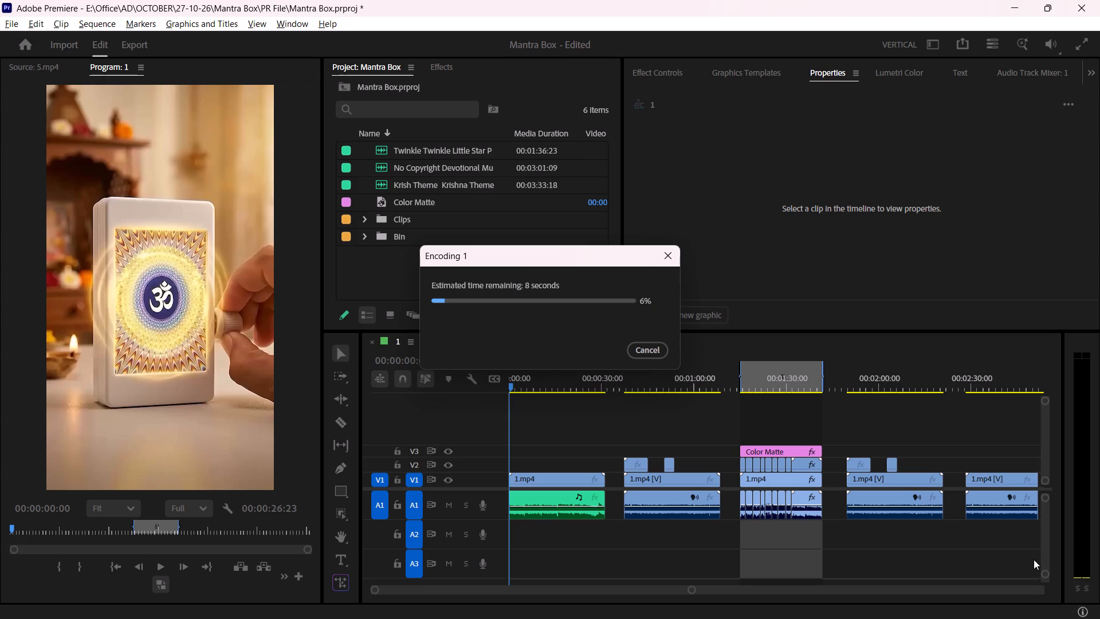
{"action": "left_click_drag", "start_coordinate": [531, 256], "coordinate": [853, 126]}
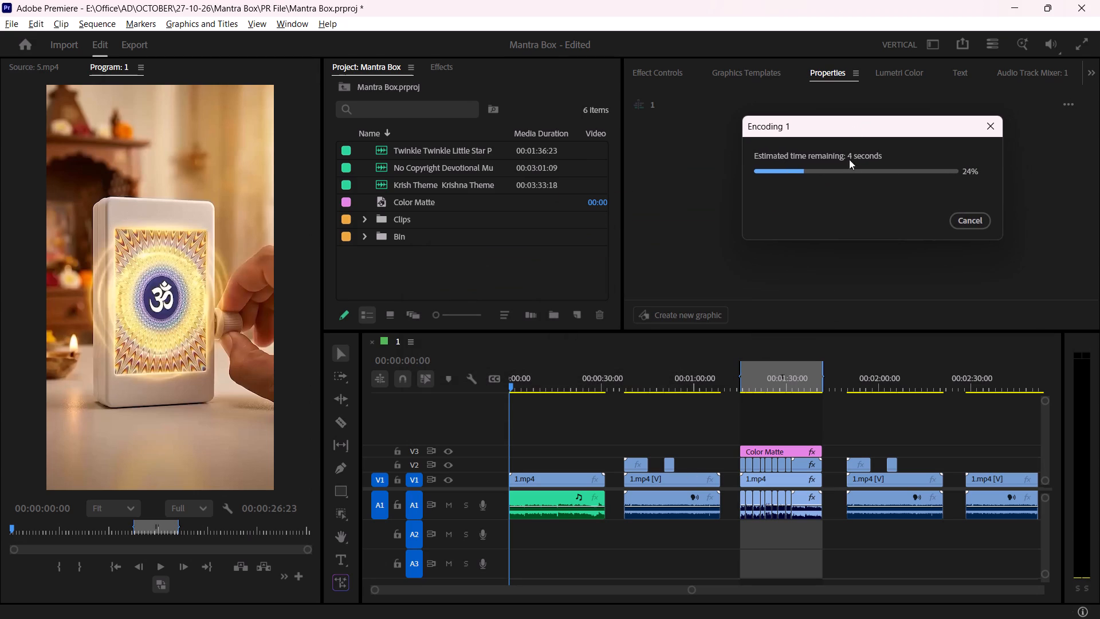
Shift the In/Out range onto the fourth section and extend its Out point to that section's end.
{"action": "scroll", "coordinate": [784, 377], "scroll_direction": "down", "scroll_amount": 5}
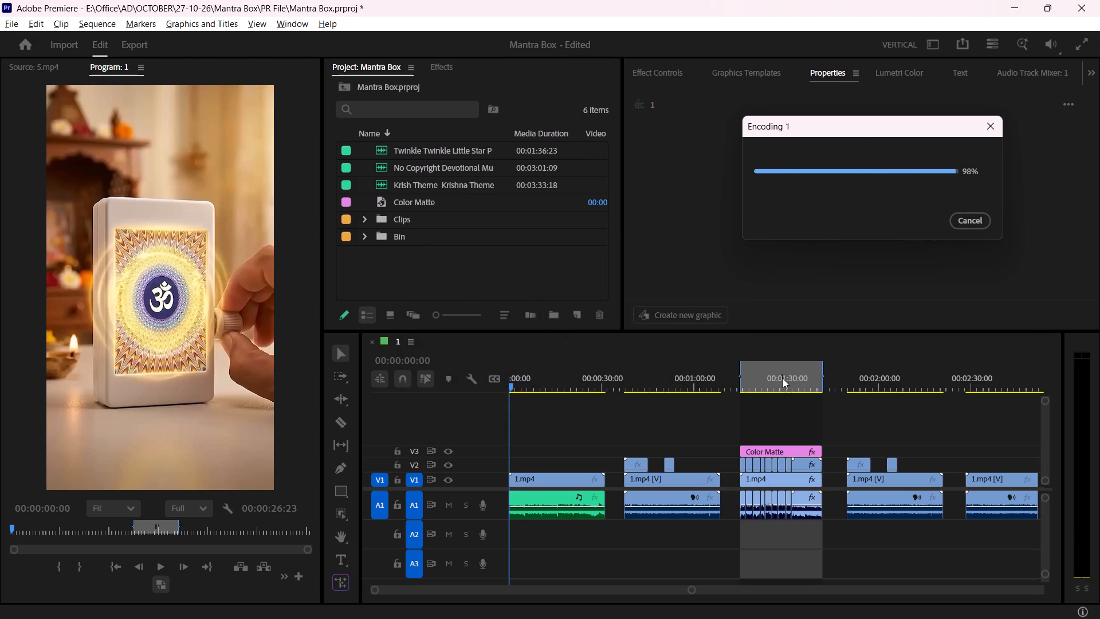
{"action": "scroll", "coordinate": [783, 378], "scroll_direction": "down", "scroll_amount": 5}
{"action": "scroll", "coordinate": [725, 385], "scroll_direction": "down", "scroll_amount": 4}
{"action": "left_click_drag", "start_coordinate": [588, 377], "coordinate": [693, 366]}
{"action": "left_click_drag", "start_coordinate": [738, 373], "coordinate": [740, 373]}
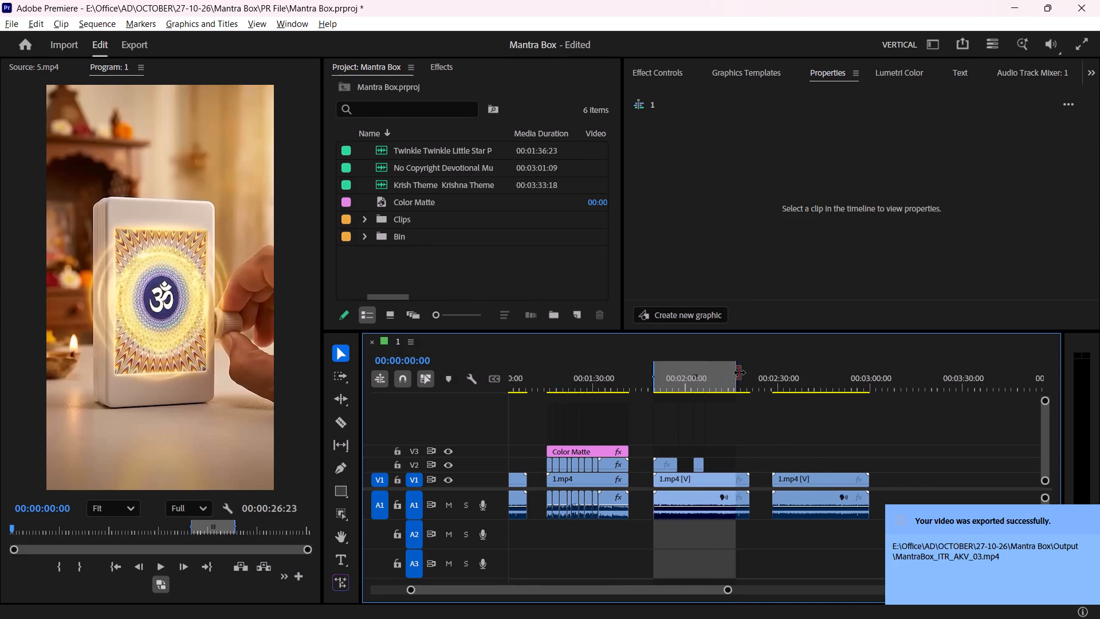
{"action": "left_click_drag", "start_coordinate": [740, 373], "coordinate": [761, 368]}
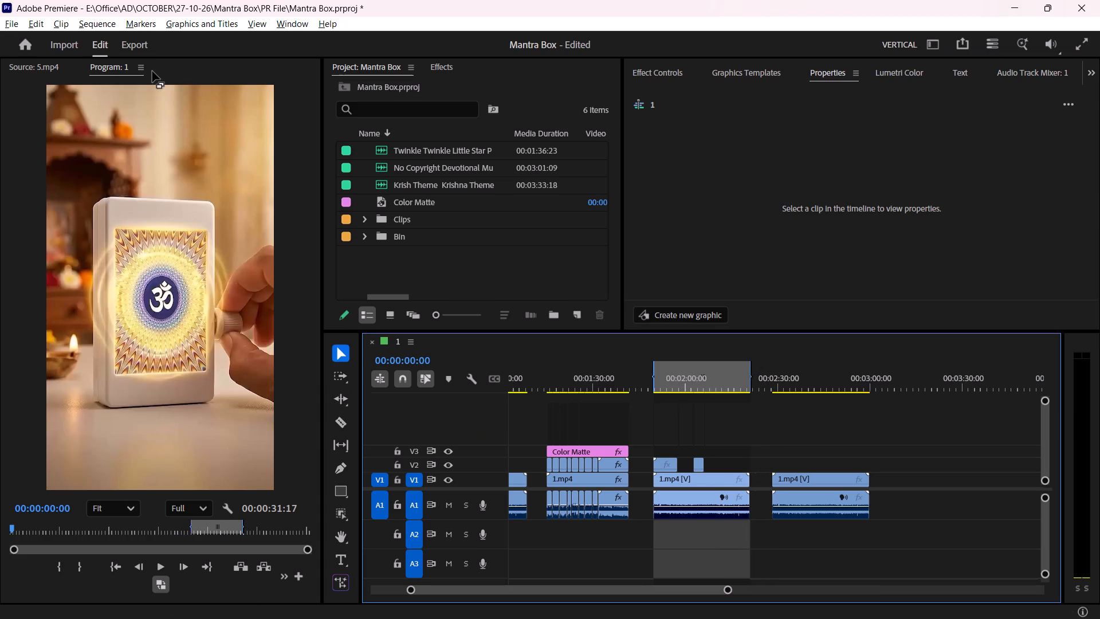
Export the fourth section's marked range to the Output folder under the file name nc.
{"action": "left_click", "coordinate": [143, 49]}
{"action": "left_click_drag", "start_coordinate": [367, 115], "coordinate": [265, 125]}
{"action": "key", "text": "ctrl+v"}
{"action": "key", "text": "BackSpace"}
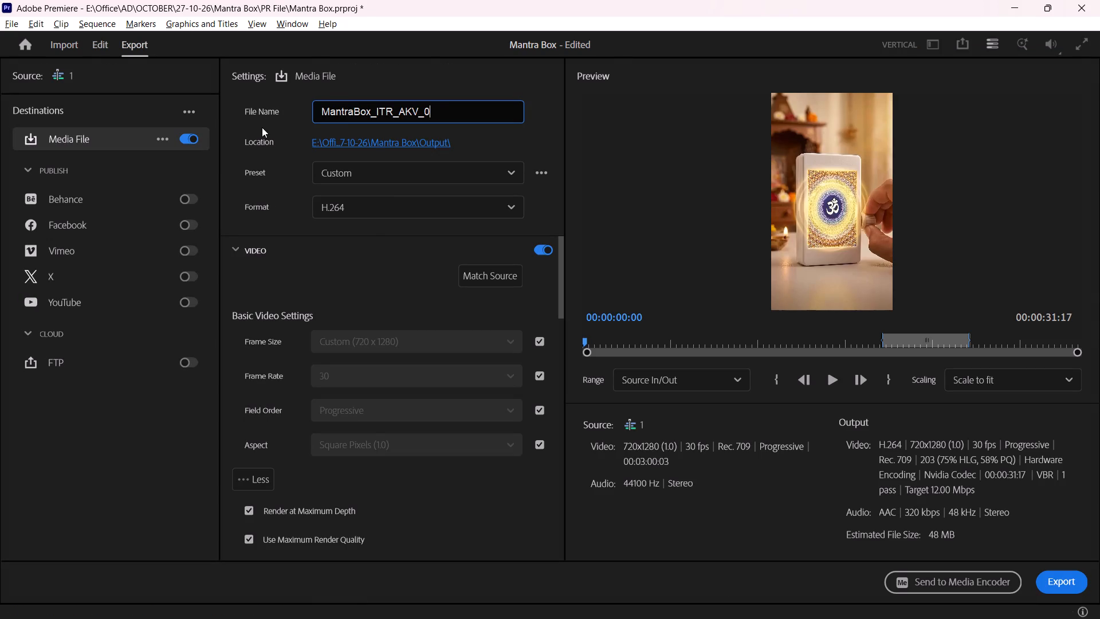
{"action": "key", "text": "4"}
{"action": "key", "text": "ctrl+a"}
{"action": "key", "text": "BackSpace"}
{"action": "type", "text": "nc"}
{"action": "key", "text": "Return"}
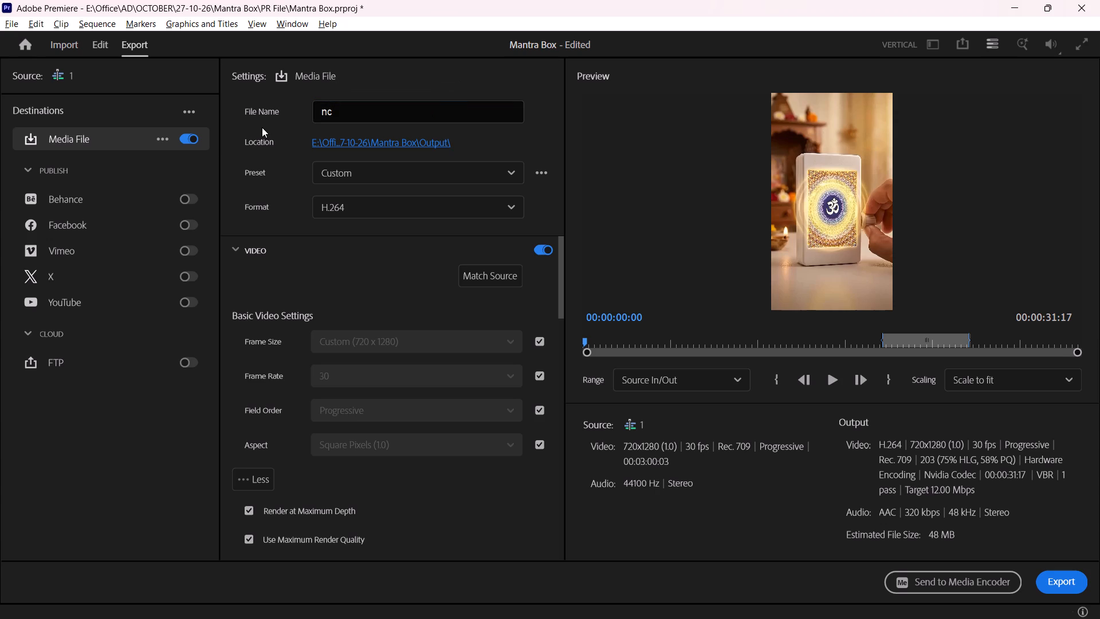
{"action": "left_click", "coordinate": [1066, 577]}
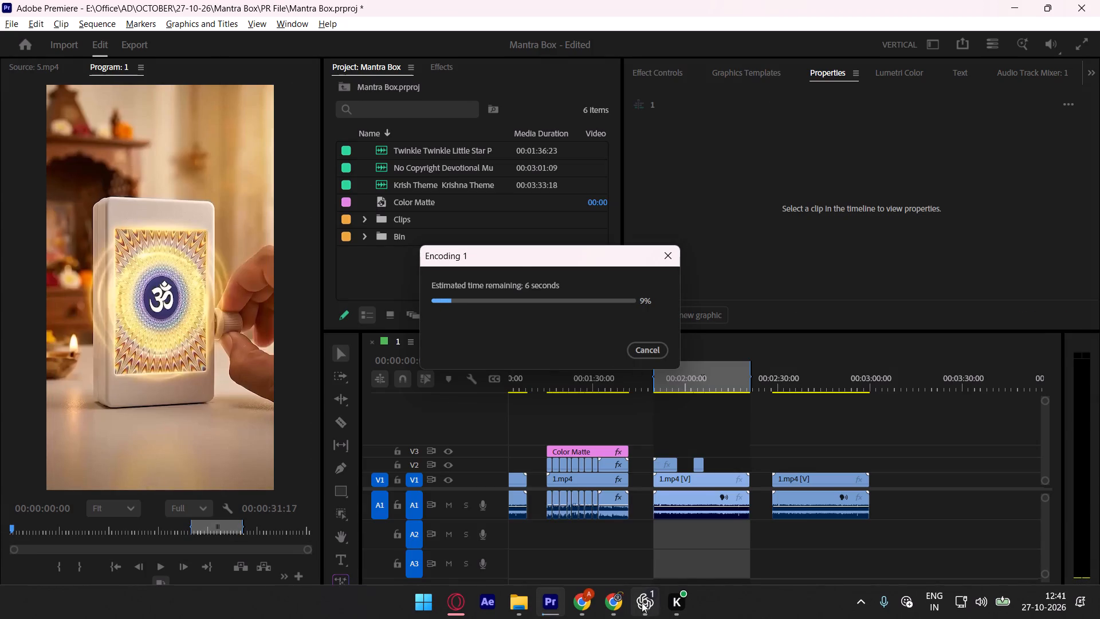
Switch to the VEED project in Chrome and generate automatic subtitles with Hindi (Hinglish) as the spoken language.
{"action": "left_click", "coordinate": [607, 605]}
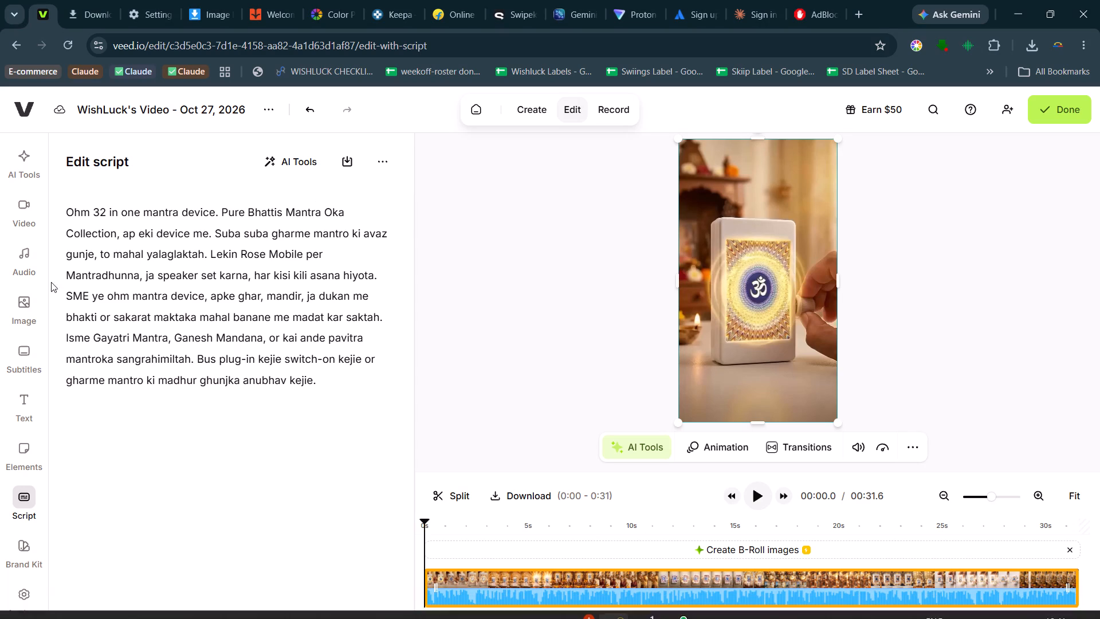
{"action": "left_click", "coordinate": [16, 368]}
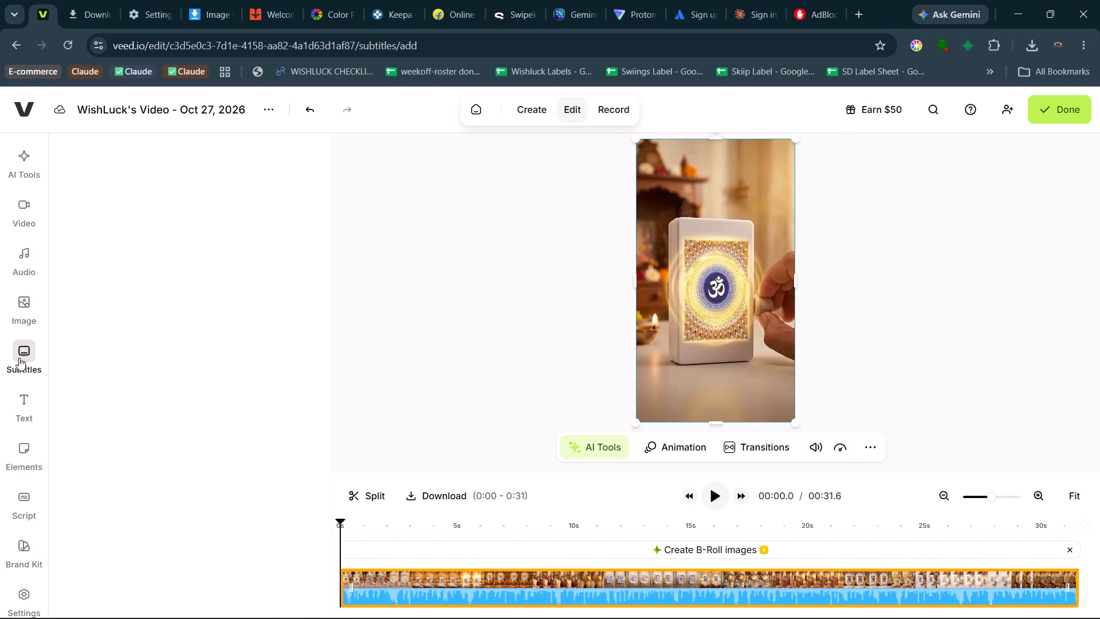
{"action": "left_click", "coordinate": [292, 234]}
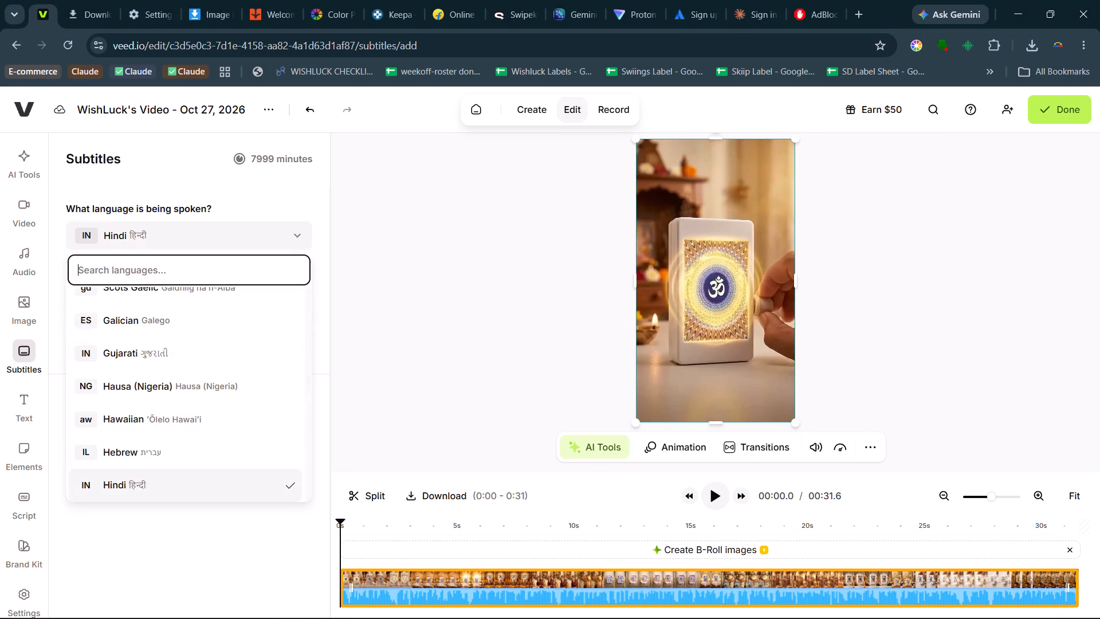
{"action": "type", "text": "HING"}
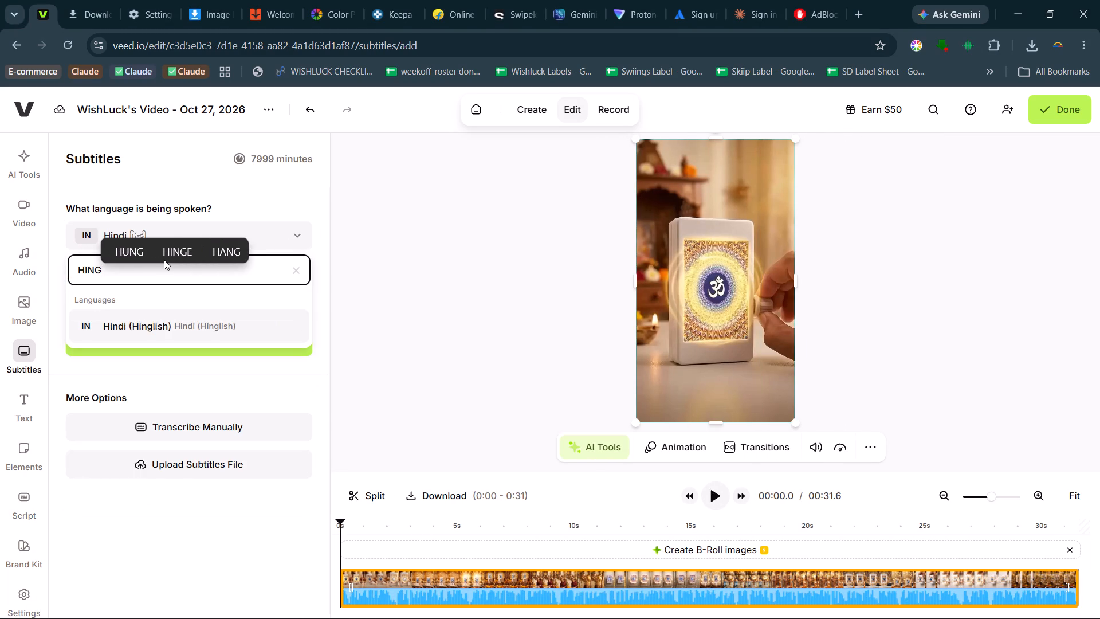
{"action": "left_click", "coordinate": [184, 324]}
{"action": "left_click", "coordinate": [178, 343]}
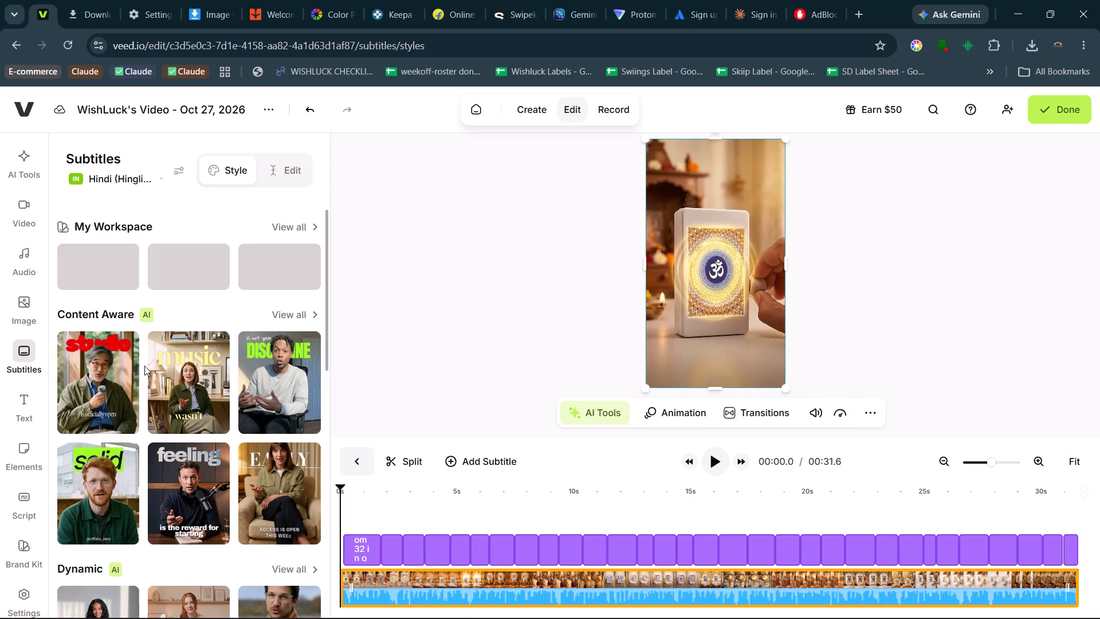
Select the first subtitle on the video and set the subtitle font size to 48px.
{"action": "left_click", "coordinate": [371, 491]}
{"action": "left_click", "coordinate": [733, 294]}
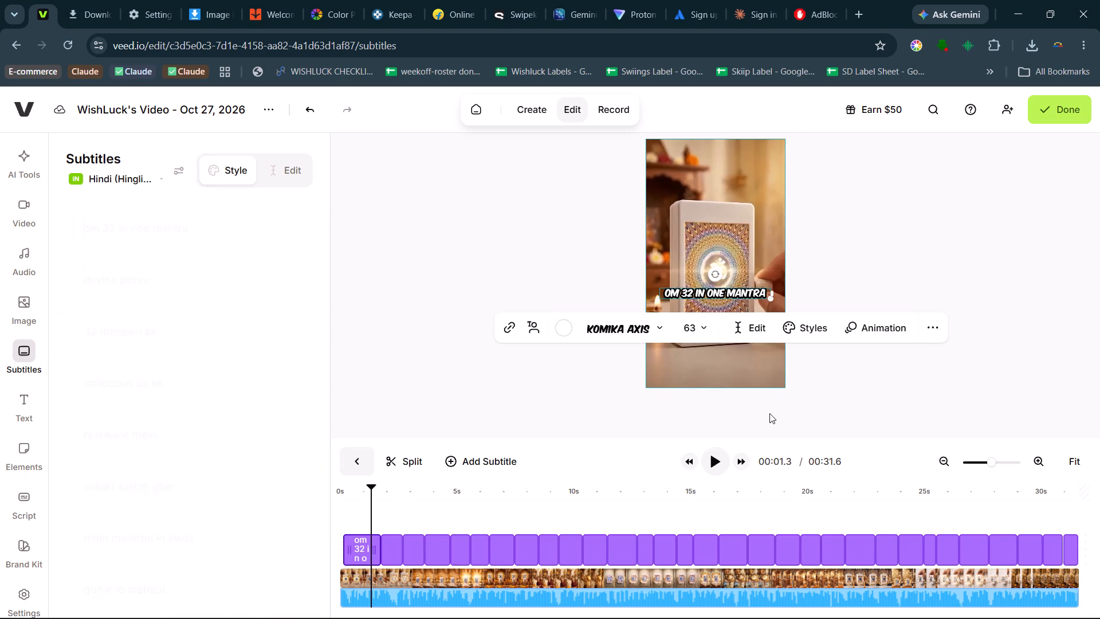
{"action": "left_click", "coordinate": [696, 331]}
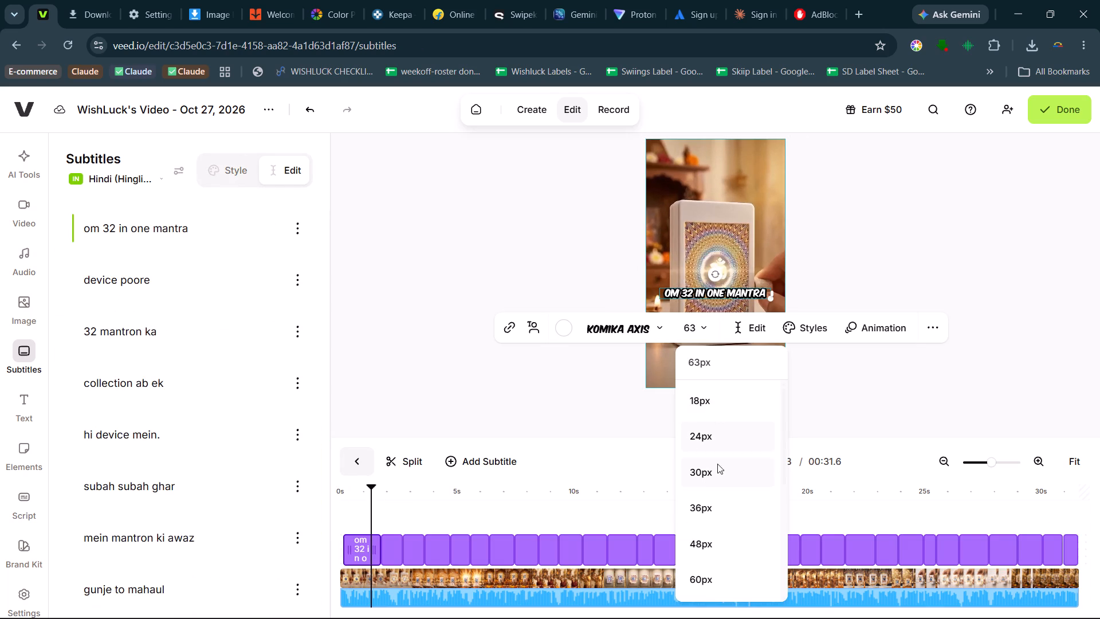
{"action": "left_click", "coordinate": [716, 534]}
{"action": "left_click", "coordinate": [858, 378]}
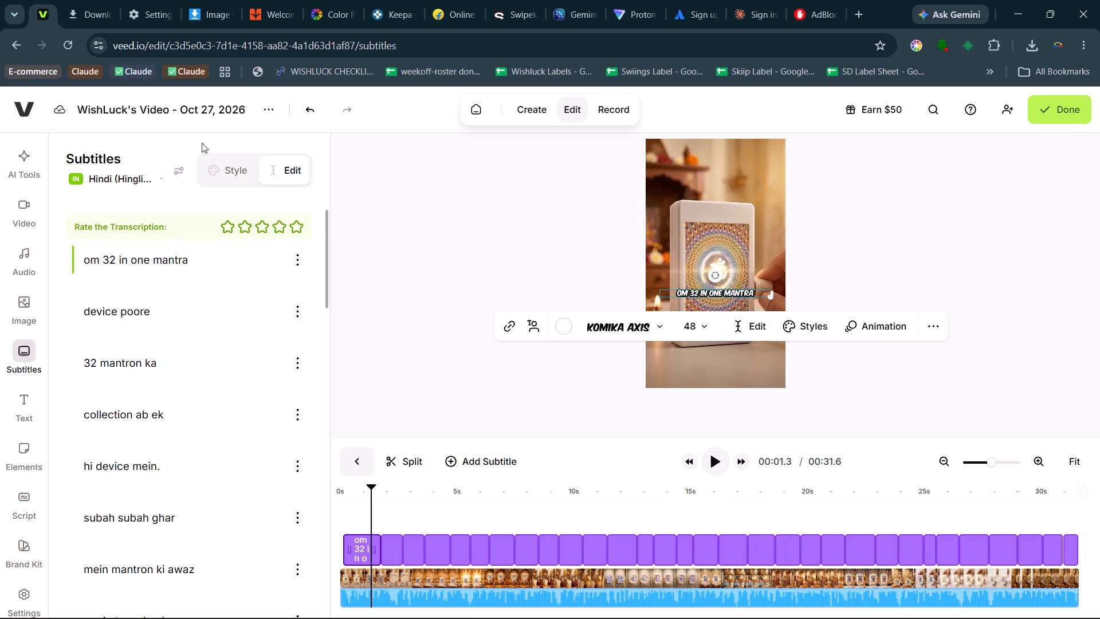
Apply the Retro subtitle style with white text on a solid black background and no italics.
{"action": "left_click", "coordinate": [231, 169]}
{"action": "scroll", "coordinate": [216, 356], "scroll_direction": "down", "scroll_amount": 3}
{"action": "scroll", "coordinate": [215, 350], "scroll_direction": "up", "scroll_amount": 8}
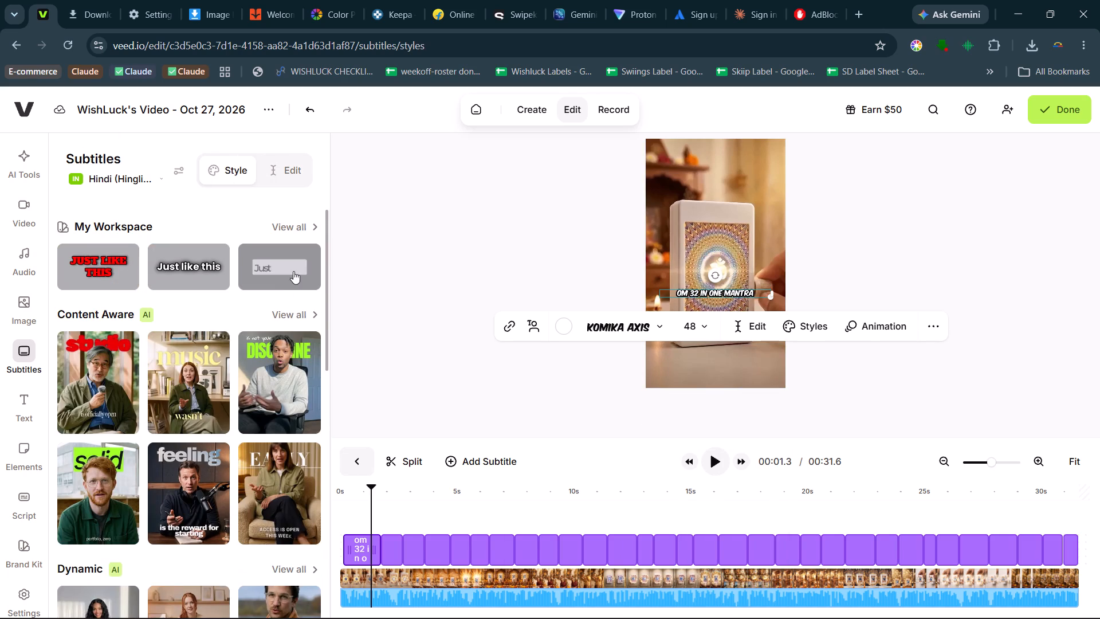
{"action": "scroll", "coordinate": [250, 292], "scroll_direction": "down", "scroll_amount": 8}
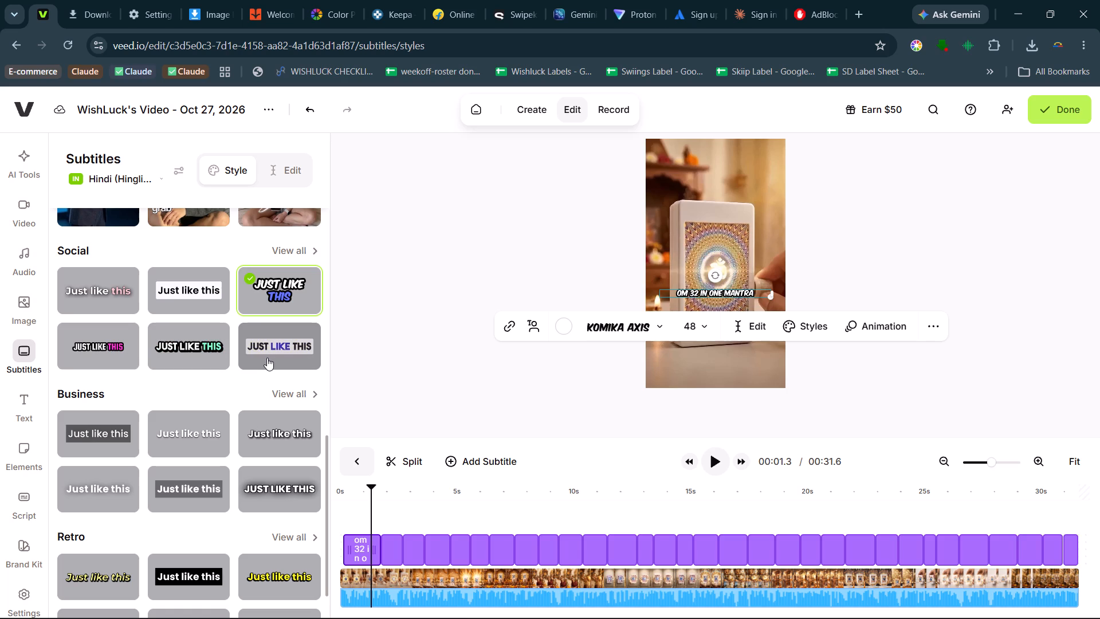
{"action": "scroll", "coordinate": [199, 391], "scroll_direction": "down", "scroll_amount": 4}
{"action": "left_click", "coordinate": [175, 536]}
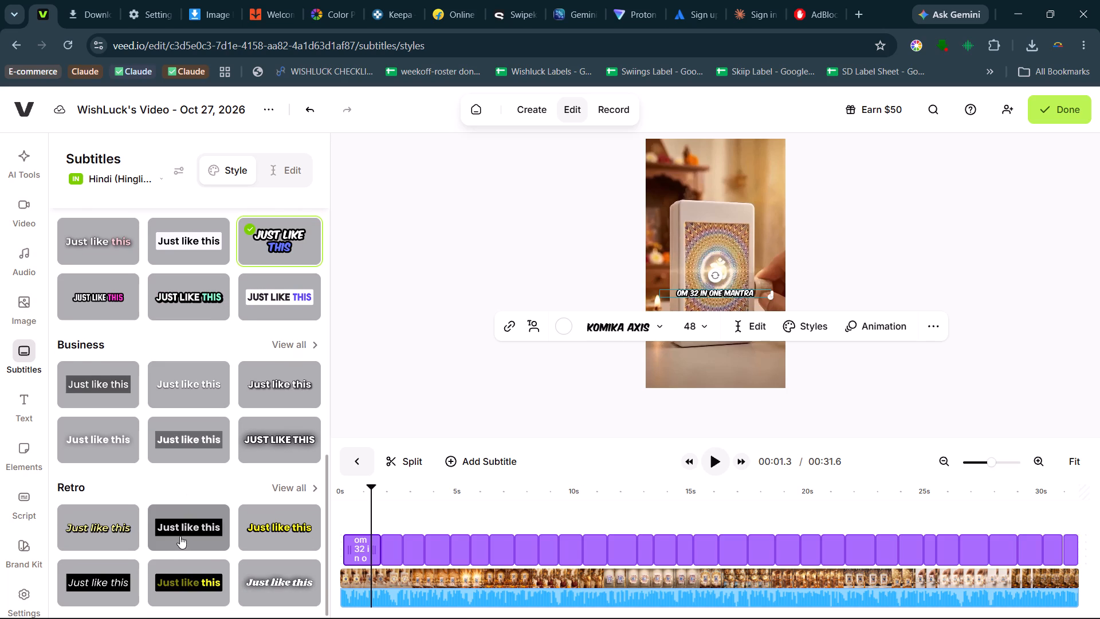
Move the subtitles a little higher on the video, playing the opening seconds to check their look and placement.
{"action": "left_click", "coordinate": [411, 496]}
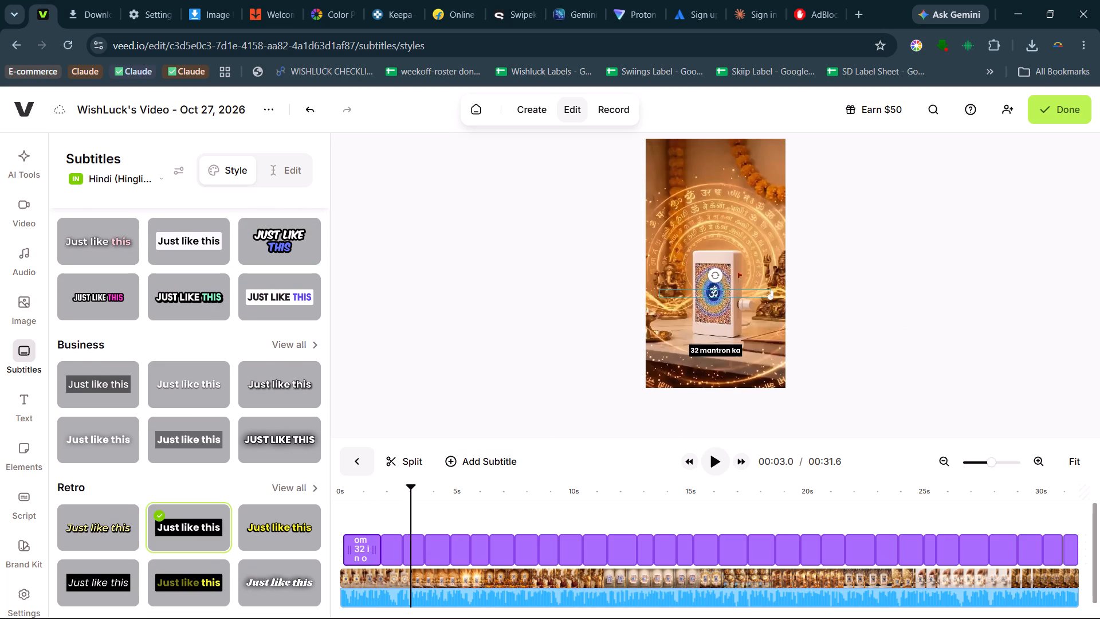
{"action": "left_click", "coordinate": [370, 495]}
{"action": "key", "text": "space"}
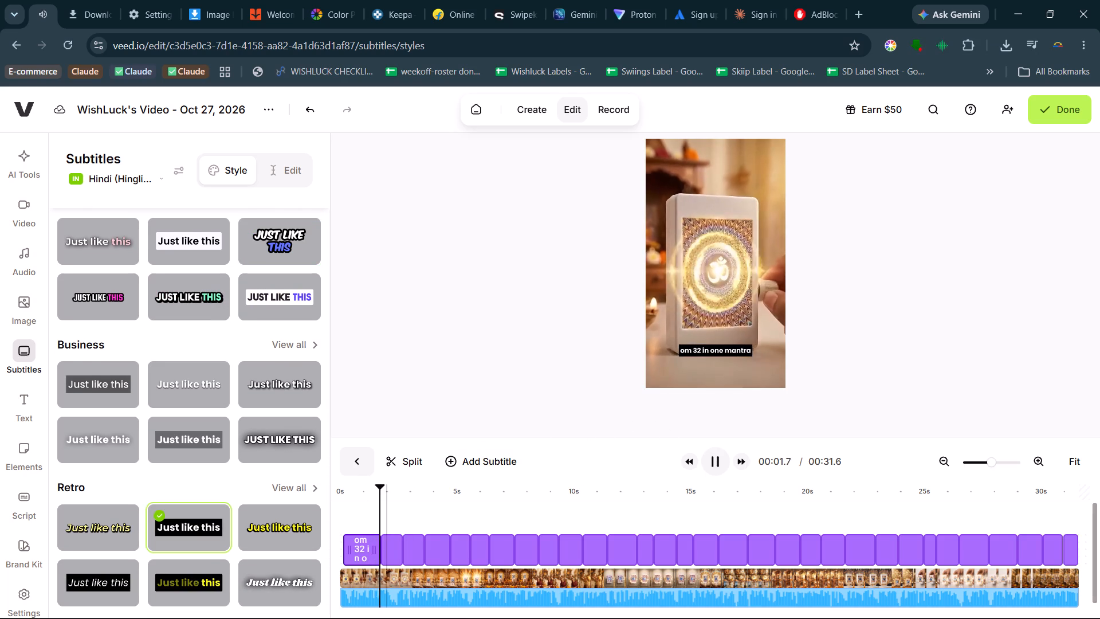
{"action": "key", "text": "space"}
{"action": "left_click_drag", "start_coordinate": [725, 350], "coordinate": [729, 312]}
{"action": "key", "text": "space"}
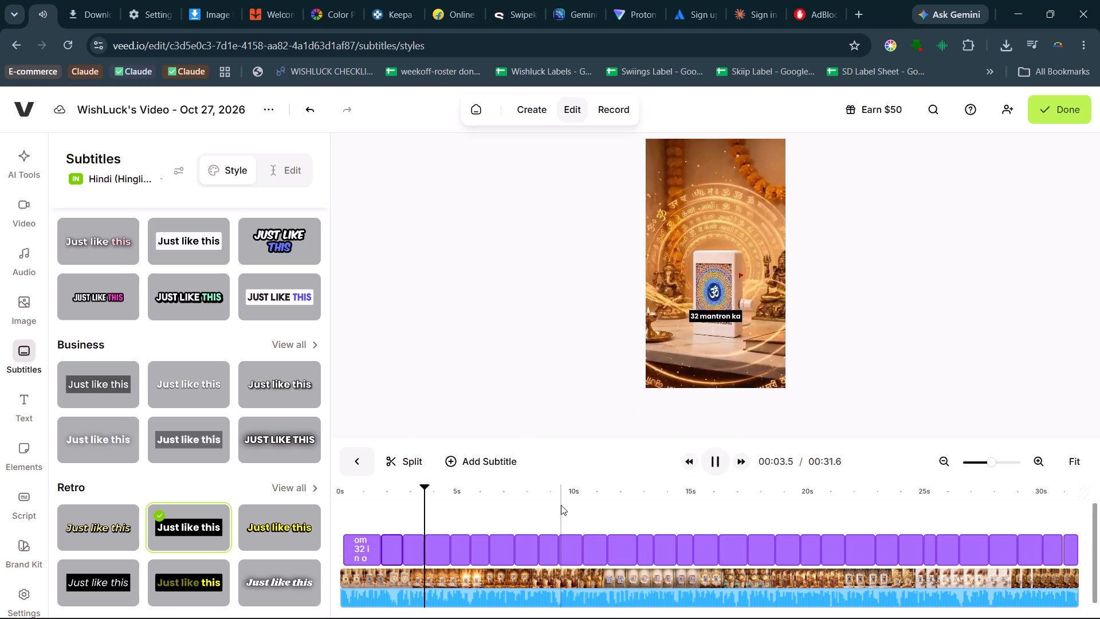
{"action": "key", "text": "space"}
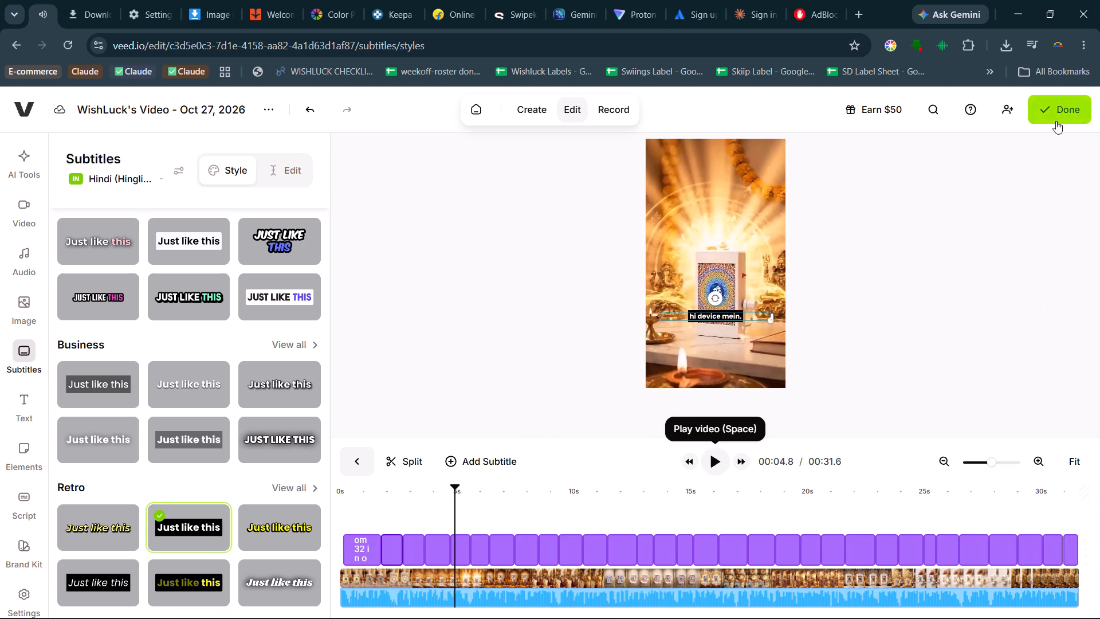
Finish editing the subtitled VEED project and render the video.
{"action": "left_click", "coordinate": [1054, 112]}
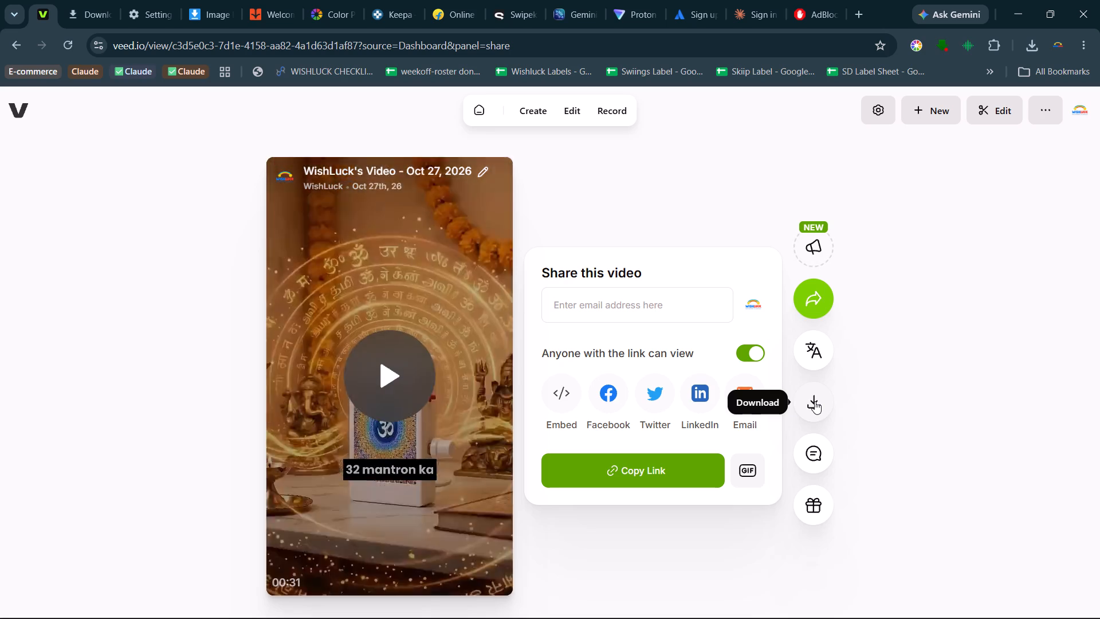
Download the rendered video as MP4 into the Mantra Box Output folder, named MantraBox_ITR_AKV_05.
{"action": "left_click", "coordinate": [815, 395]}
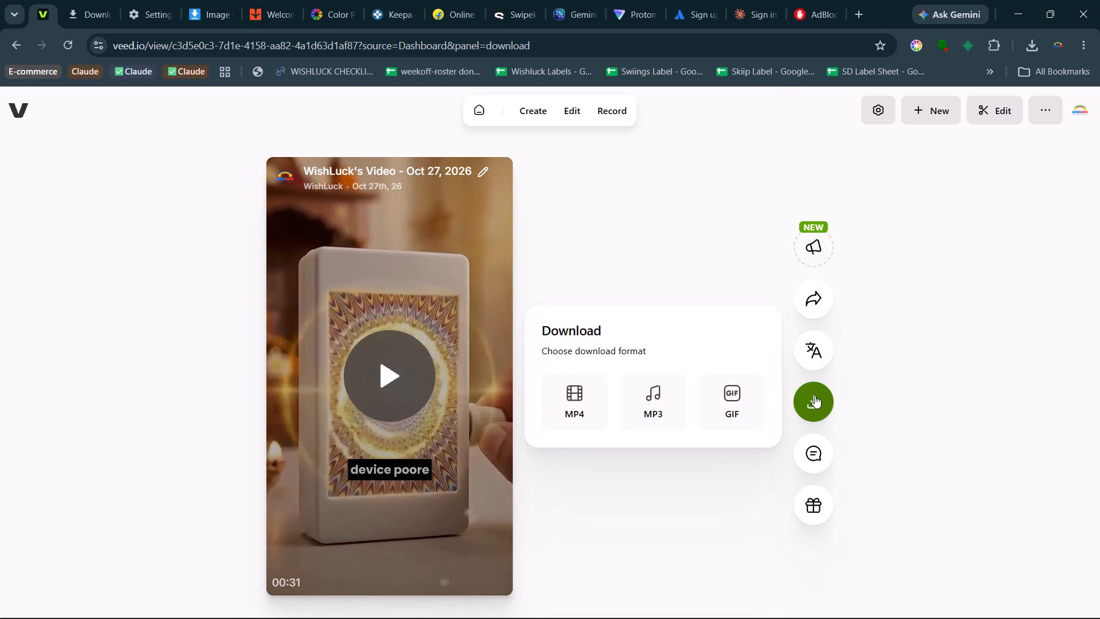
{"action": "left_click", "coordinate": [570, 420]}
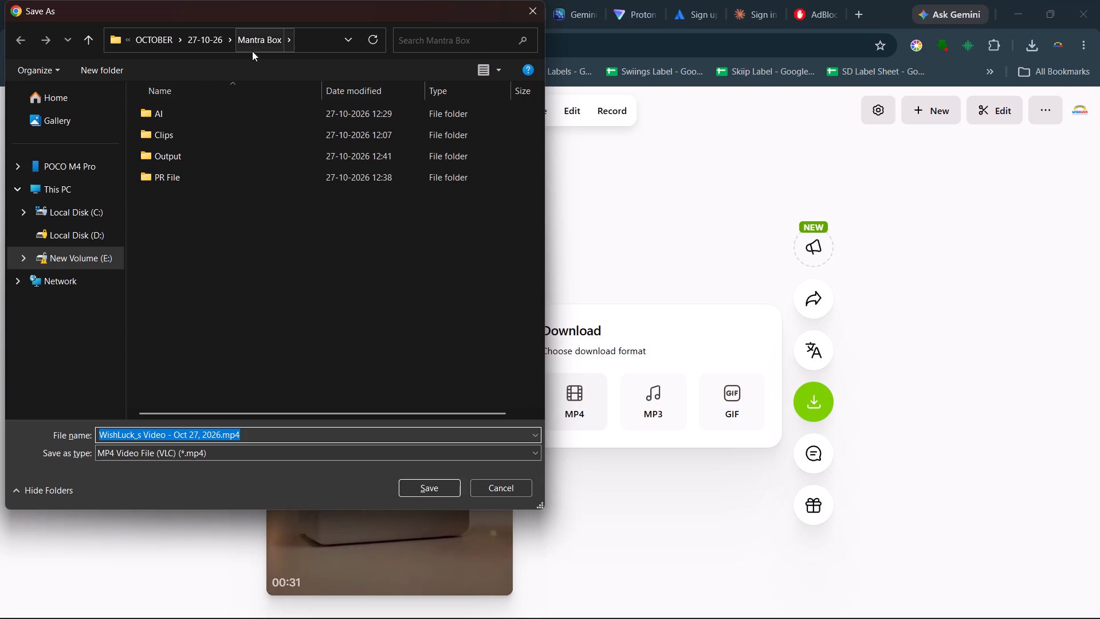
{"action": "double_click", "coordinate": [230, 162]}
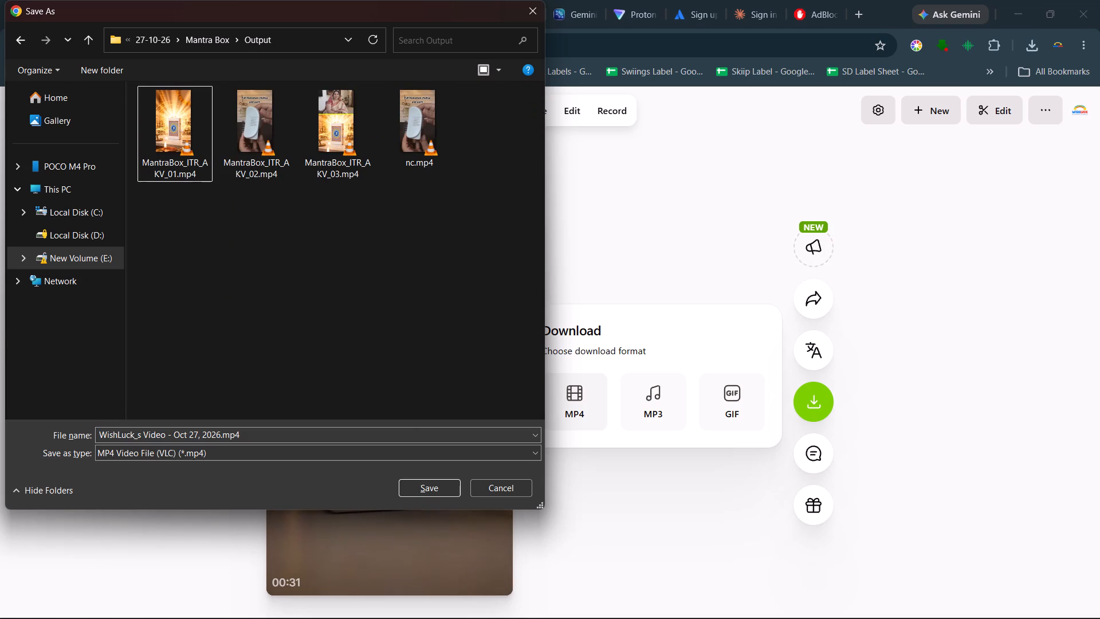
{"action": "left_click", "coordinate": [351, 437]}
{"action": "key", "text": "ctrl+v"}
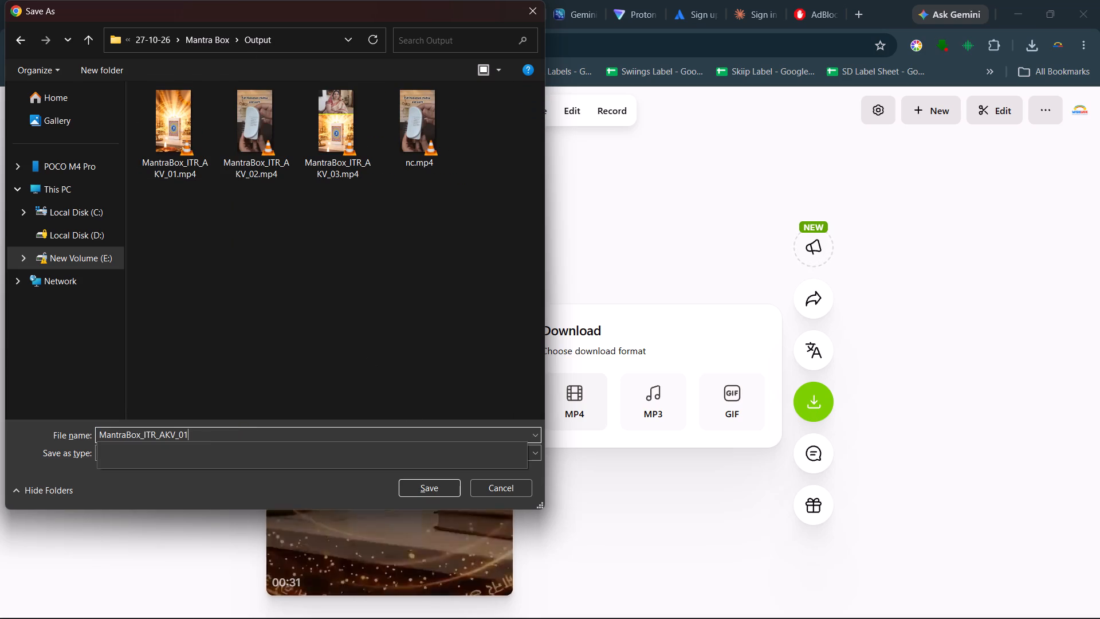
{"action": "key", "text": "BackSpace"}
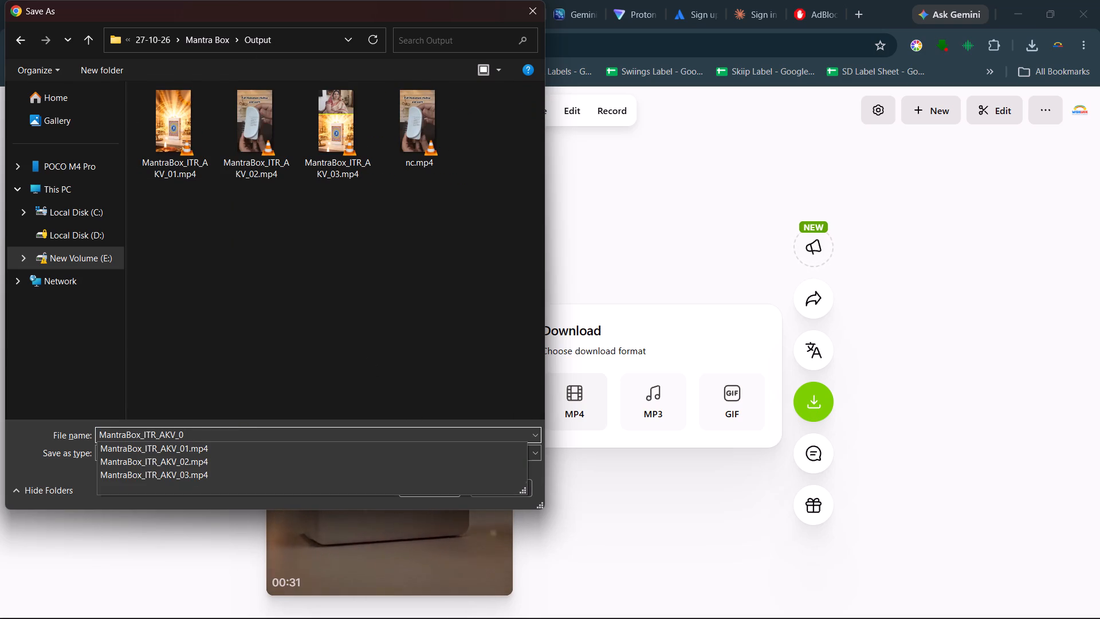
{"action": "key", "text": "5"}
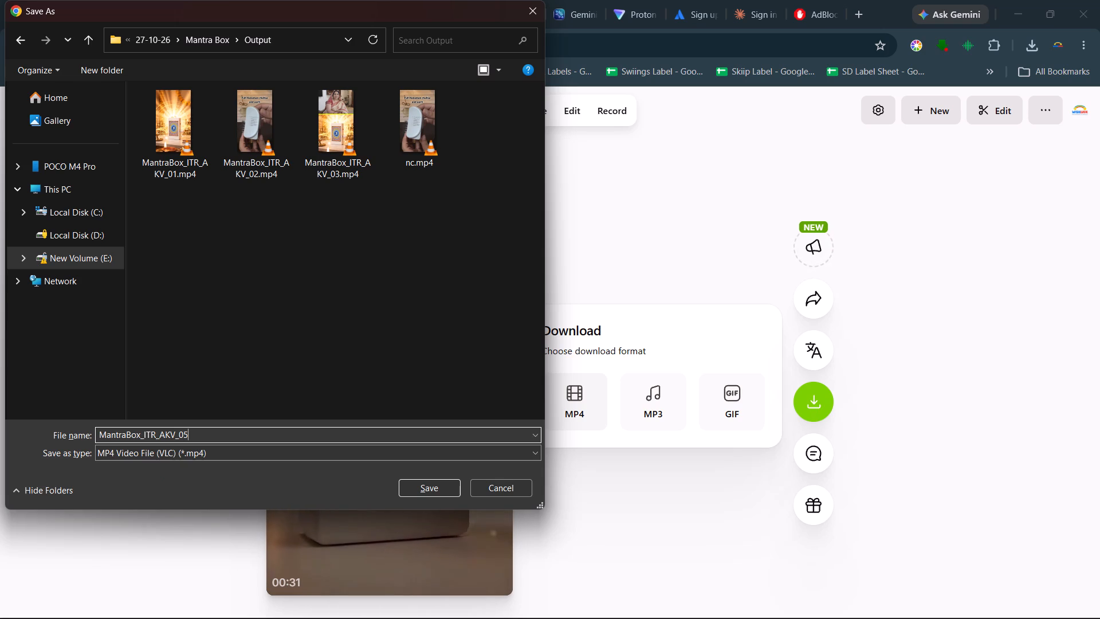
{"action": "key", "text": "Return"}
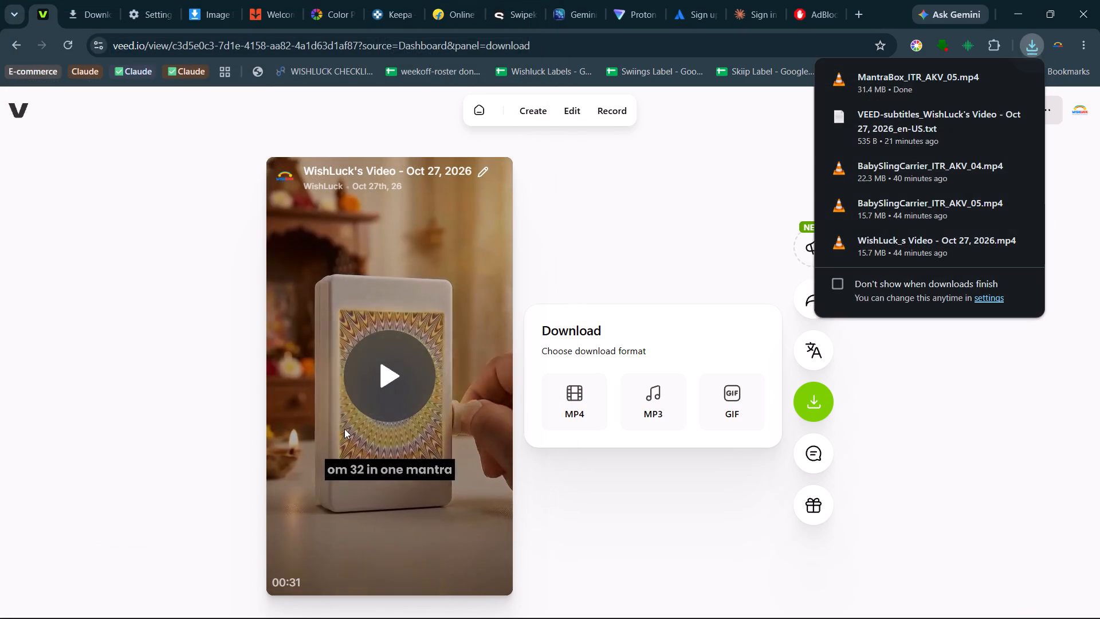
{"action": "left_click", "coordinate": [956, 422]}
Reopen the project for editing and replace its existing clip with nc.mp4 uploaded from the Mantra Box Output folder.
{"action": "left_click", "coordinate": [990, 110]}
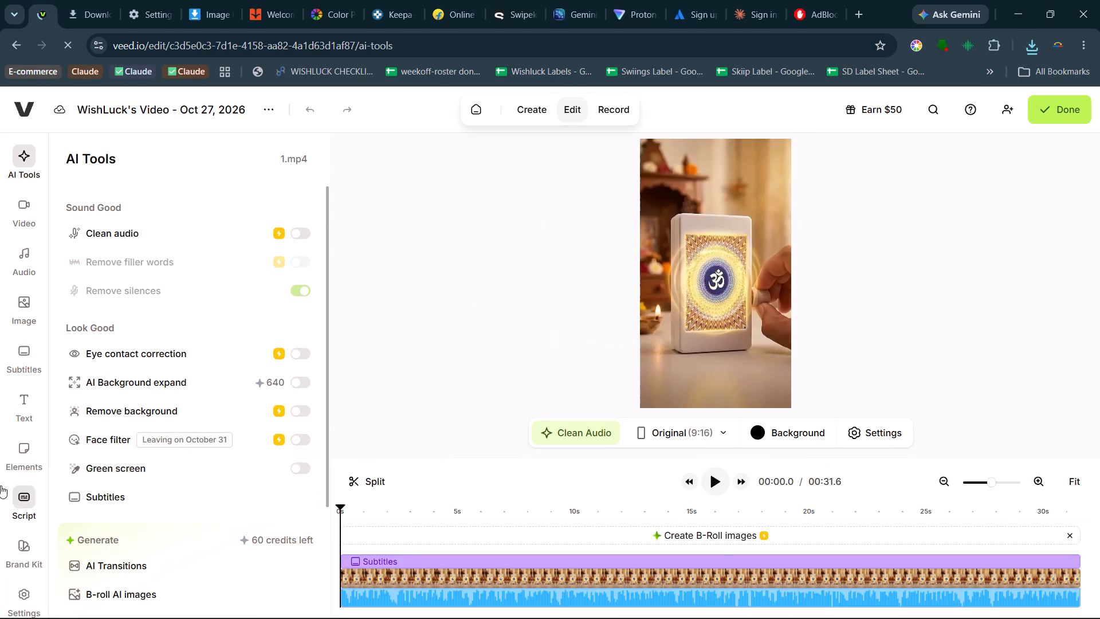
{"action": "left_click", "coordinate": [396, 587]}
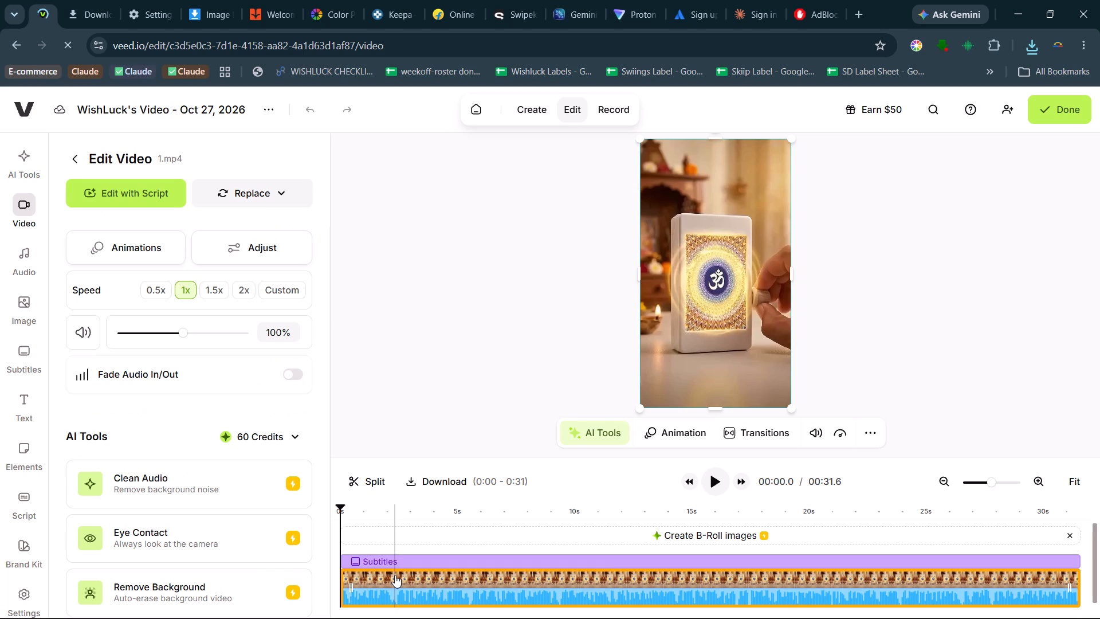
{"action": "key", "text": "BackSpace"}
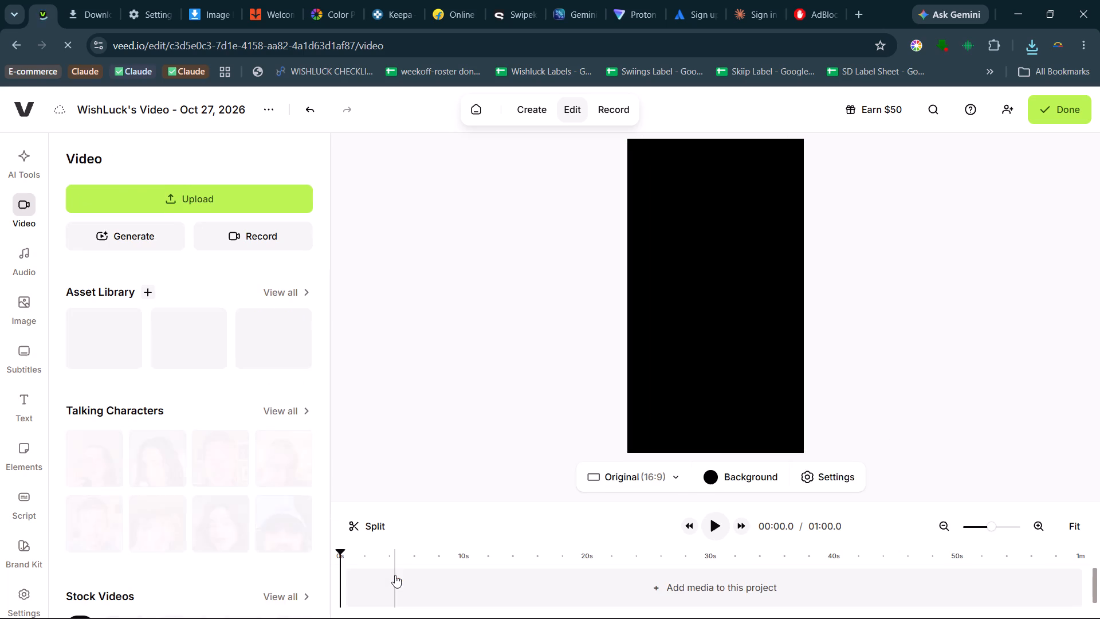
{"action": "left_click", "coordinate": [202, 206]}
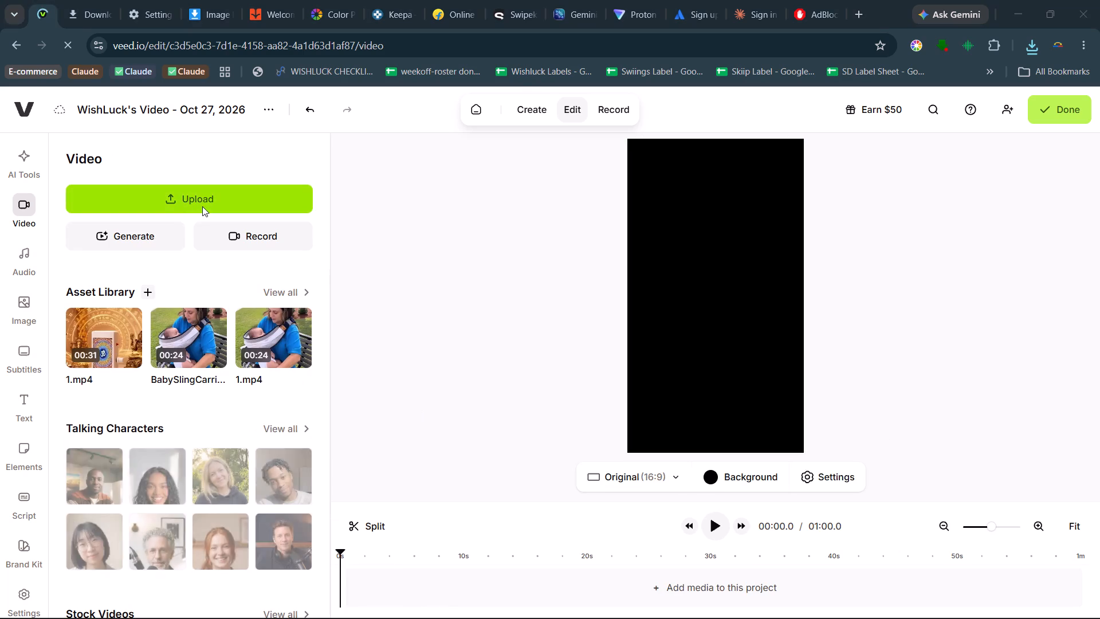
{"action": "left_click", "coordinate": [194, 33]}
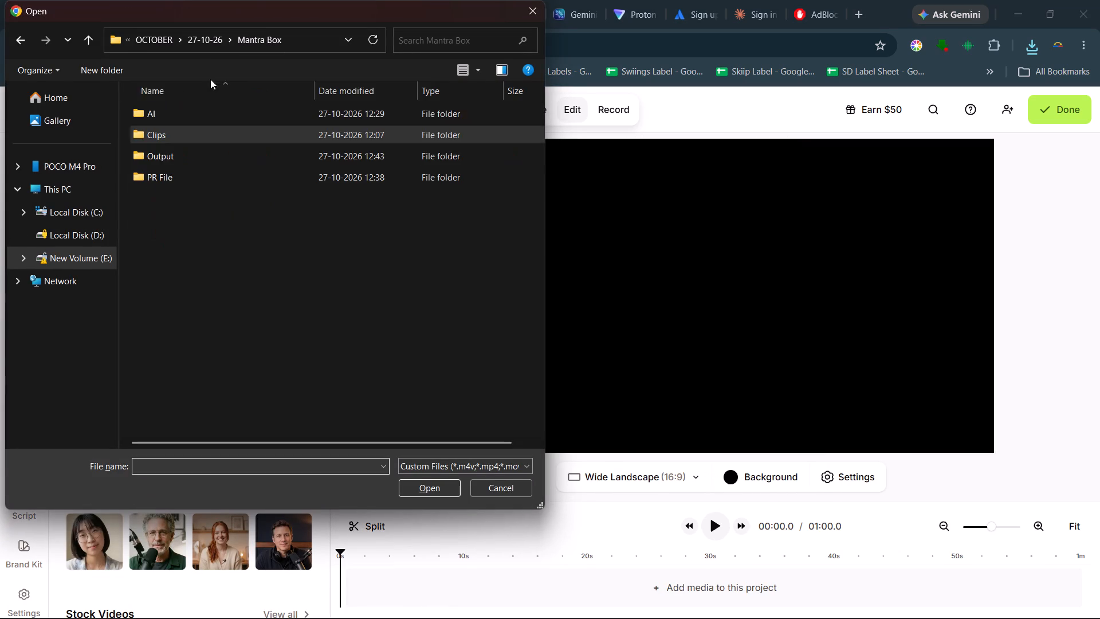
{"action": "double_click", "coordinate": [197, 150]}
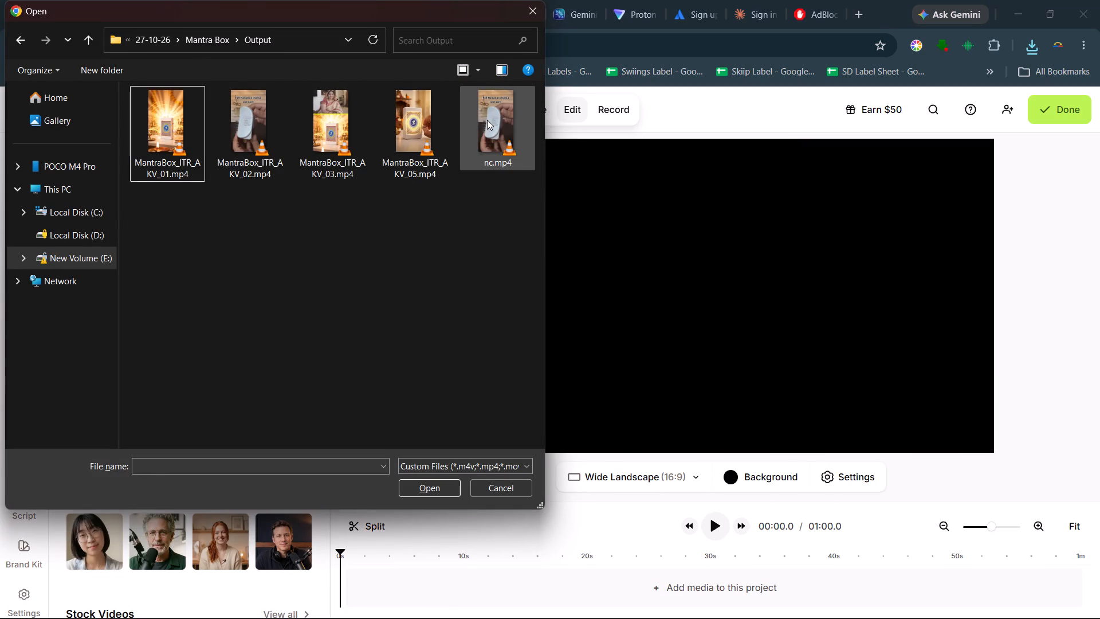
{"action": "double_click", "coordinate": [487, 120]}
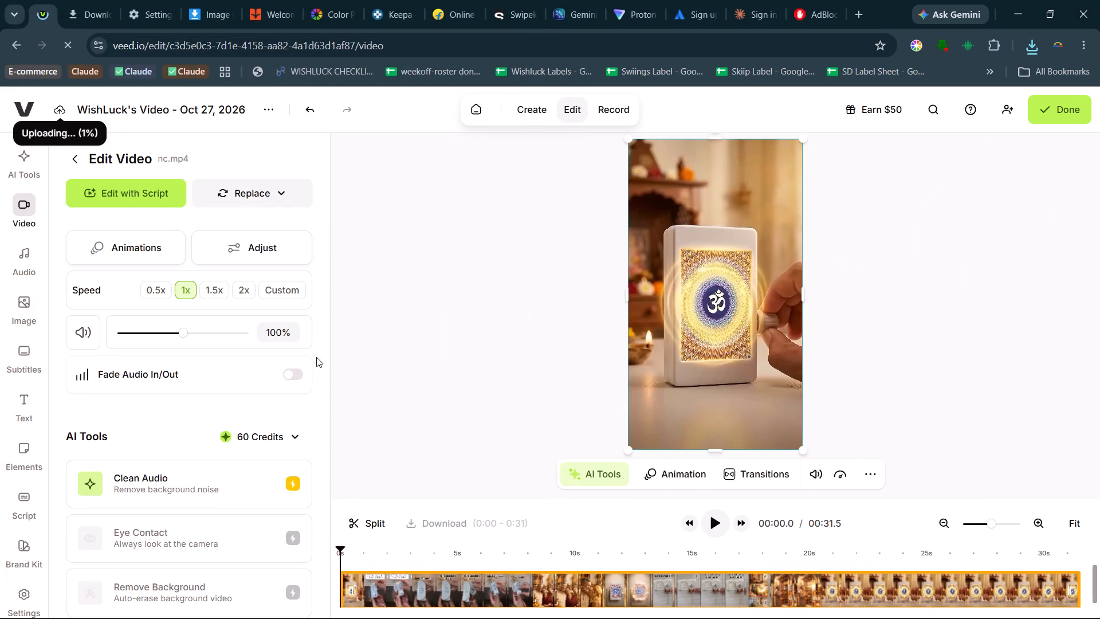
Generate automatic subtitles in Hindi (Hinglish) for the new clip.
{"action": "scroll", "coordinate": [465, 298], "scroll_direction": "down", "scroll_amount": 4}
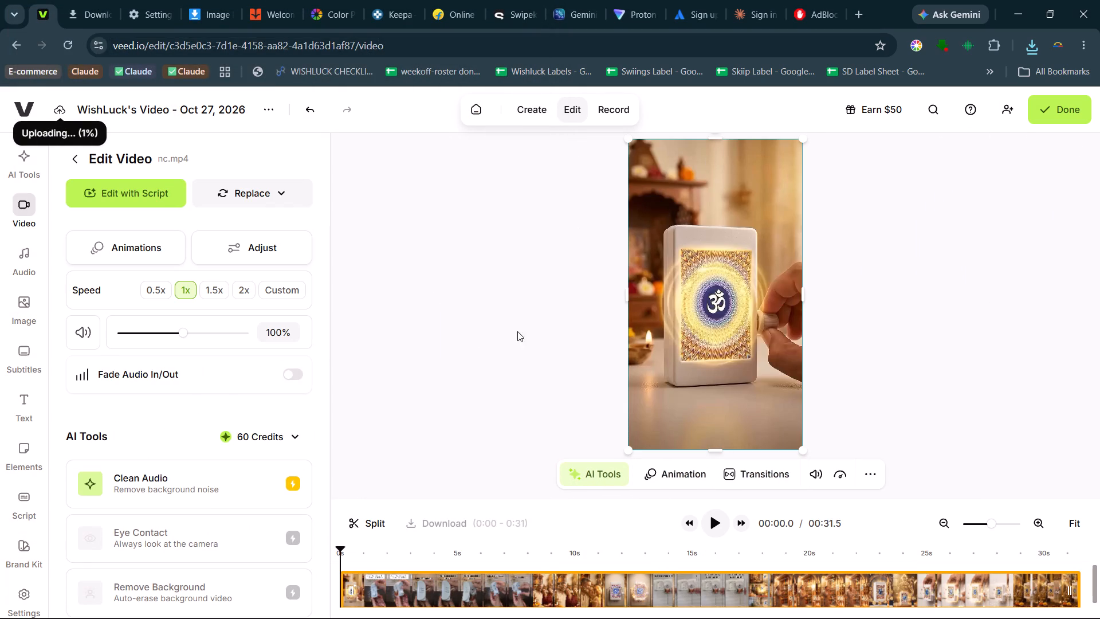
{"action": "left_click", "coordinate": [22, 358]}
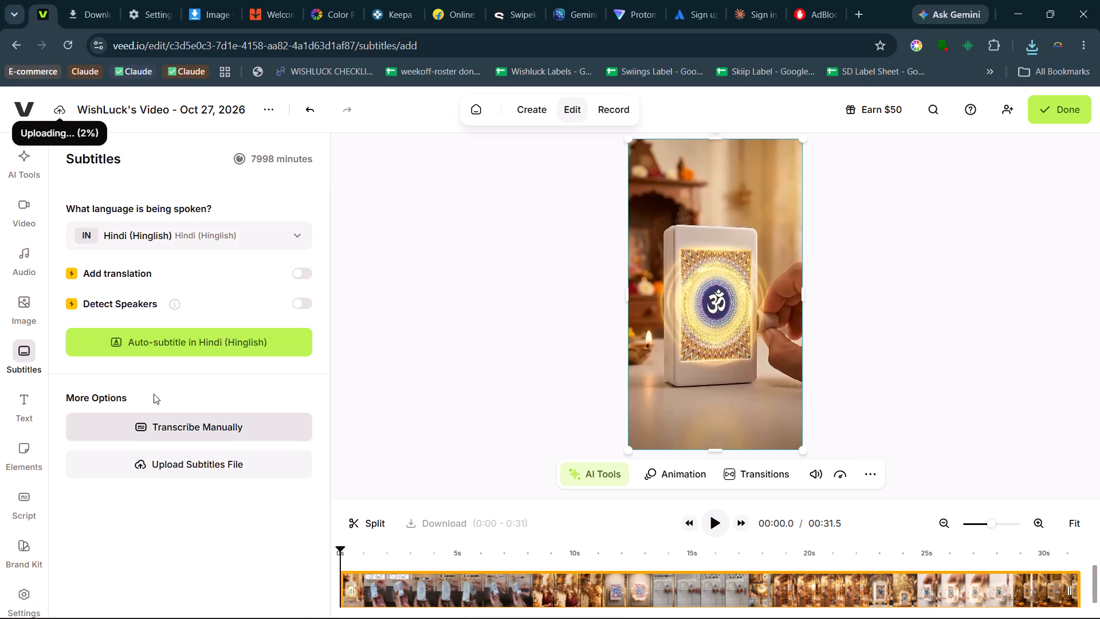
{"action": "left_click", "coordinate": [202, 342]}
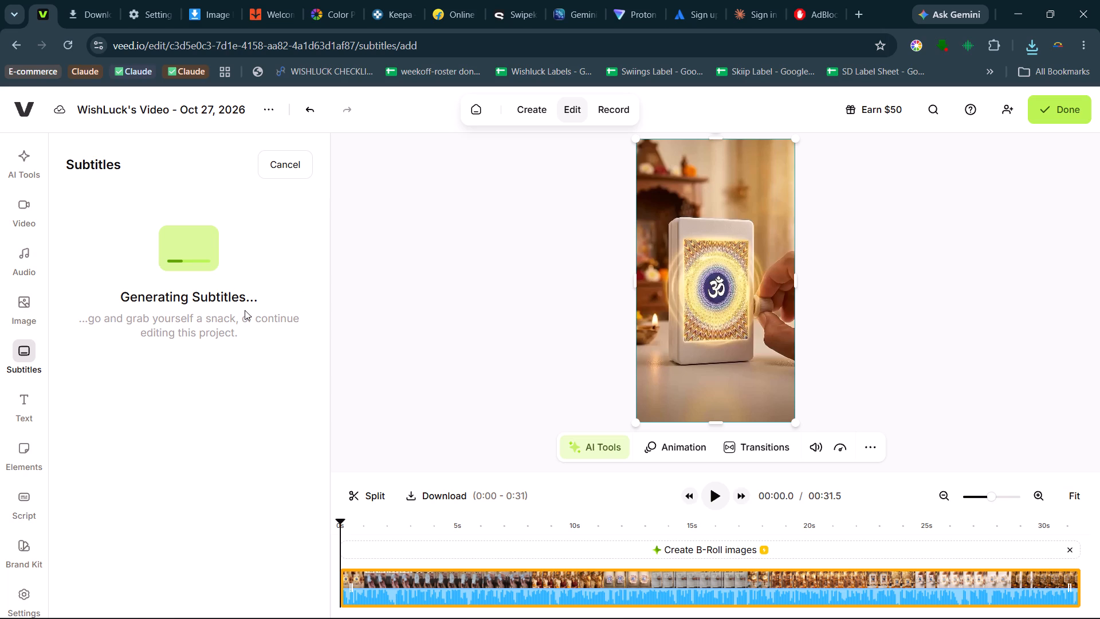
{"action": "scroll", "coordinate": [404, 312], "scroll_direction": "down", "scroll_amount": 1}
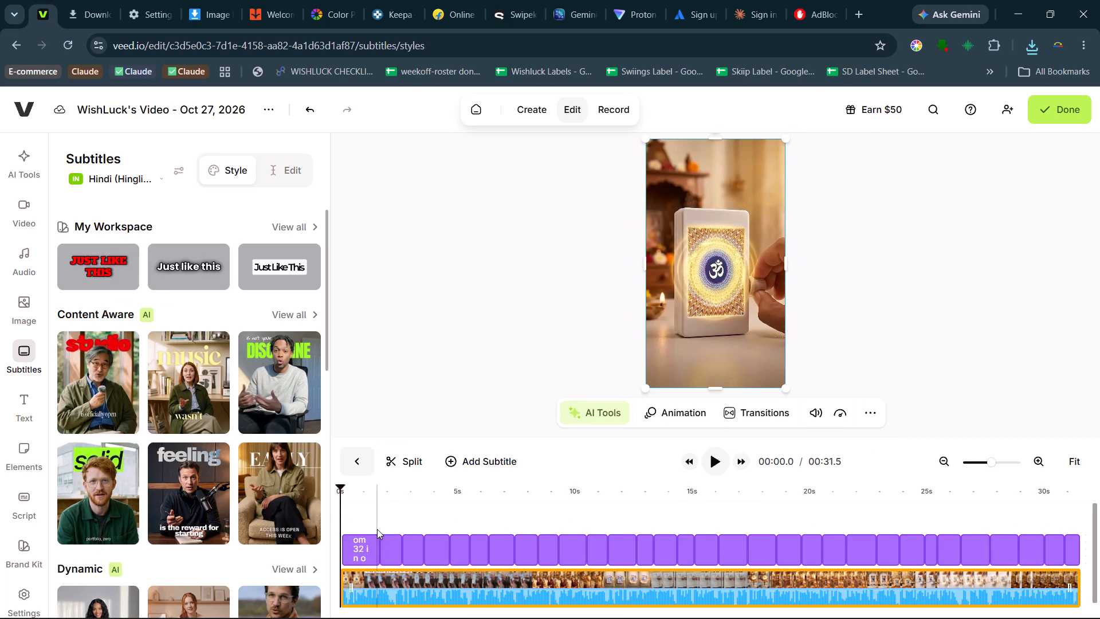
Briefly play the opening subtitle and apply the Social subtitle style with bold uppercase white text, black outline and green word highlight.
{"action": "left_click", "coordinate": [363, 498]}
{"action": "key", "text": "space"}
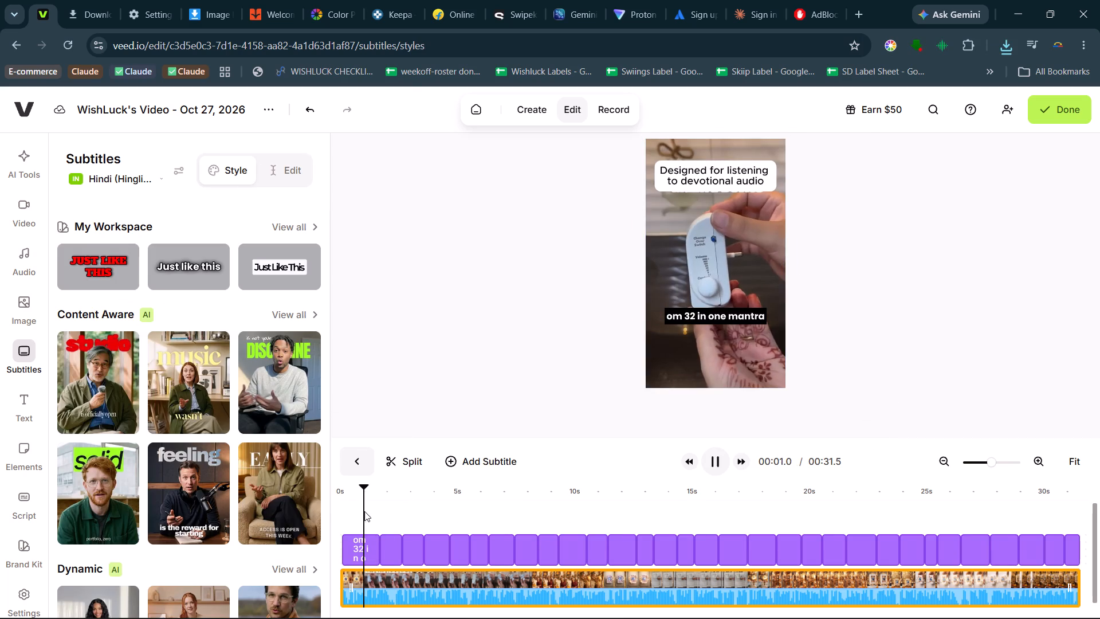
{"action": "key", "text": "space"}
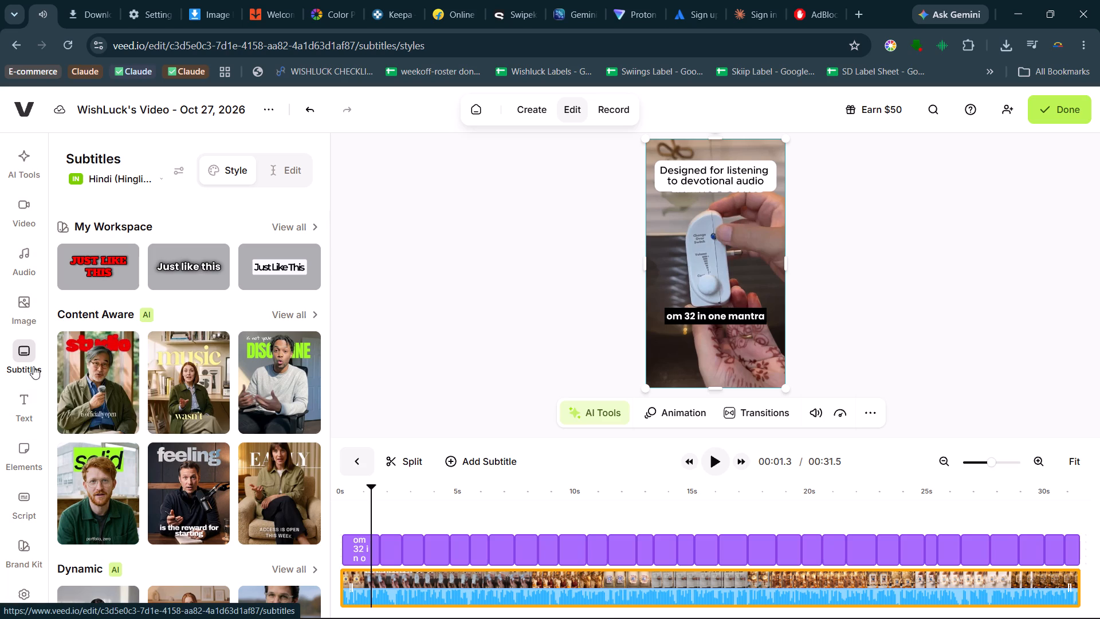
{"action": "left_click", "coordinate": [726, 314]}
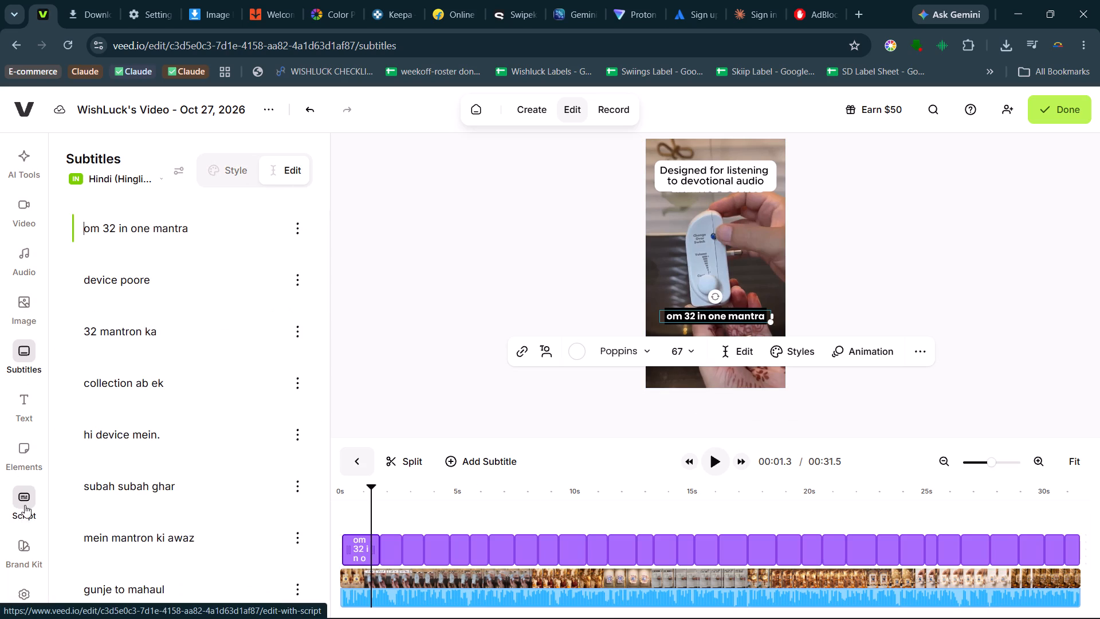
{"action": "left_click", "coordinate": [34, 354]}
{"action": "left_click", "coordinate": [29, 355]}
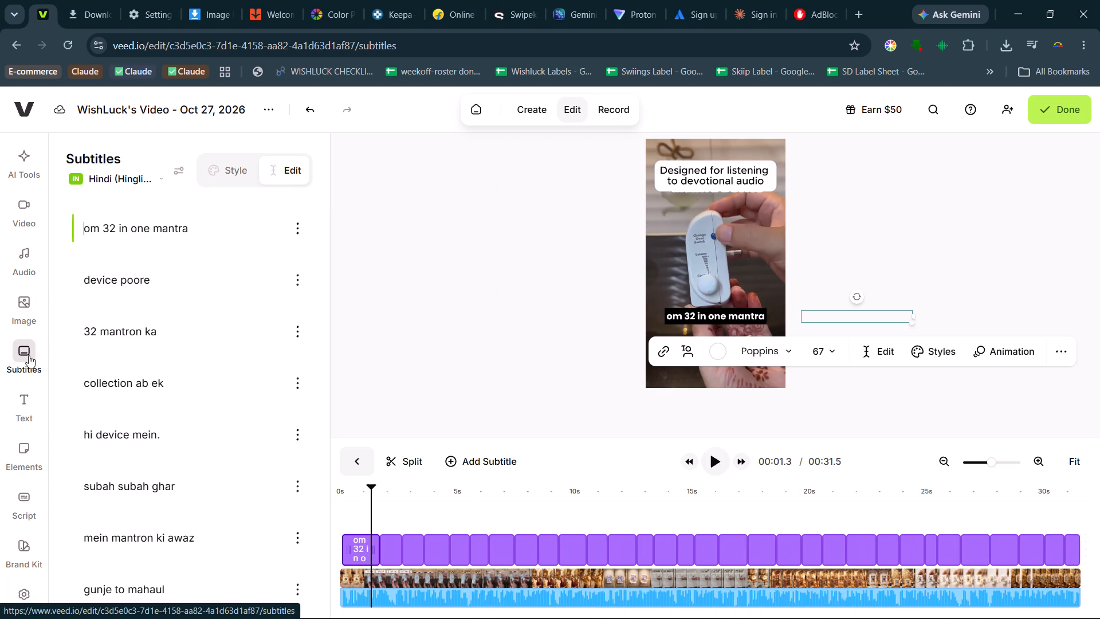
{"action": "left_click", "coordinate": [247, 178]}
{"action": "scroll", "coordinate": [217, 381], "scroll_direction": "up", "scroll_amount": 4}
{"action": "scroll", "coordinate": [217, 371], "scroll_direction": "down", "scroll_amount": 7}
{"action": "left_click", "coordinate": [193, 406]}
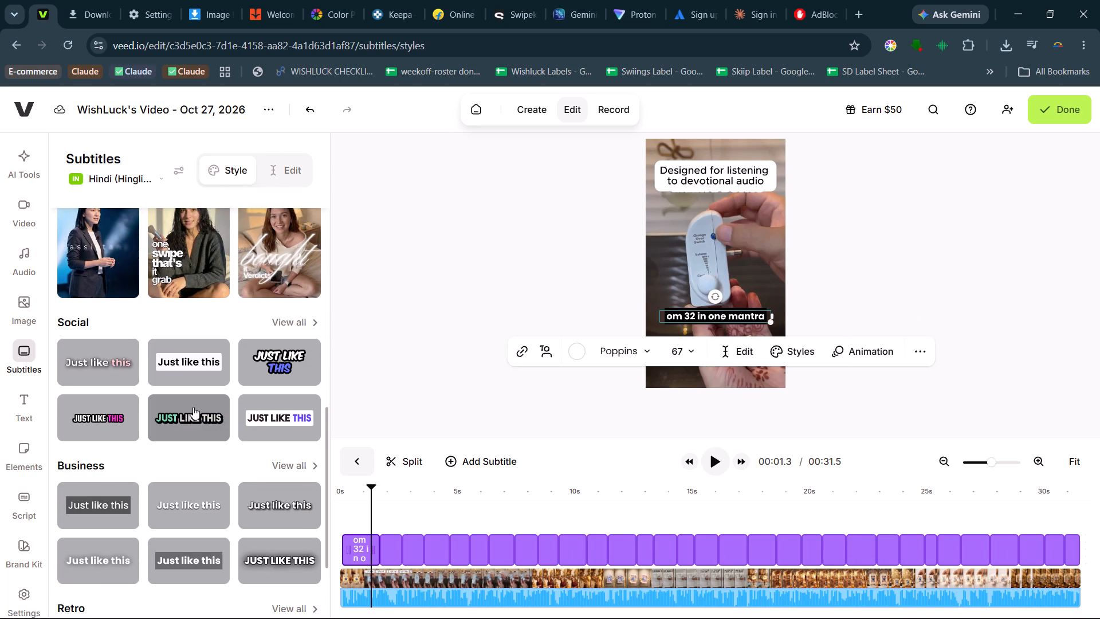
Move the subtitles slightly higher on the video, keeping them horizontally centred, and deselect them.
{"action": "left_click_drag", "start_coordinate": [722, 350], "coordinate": [718, 295]}
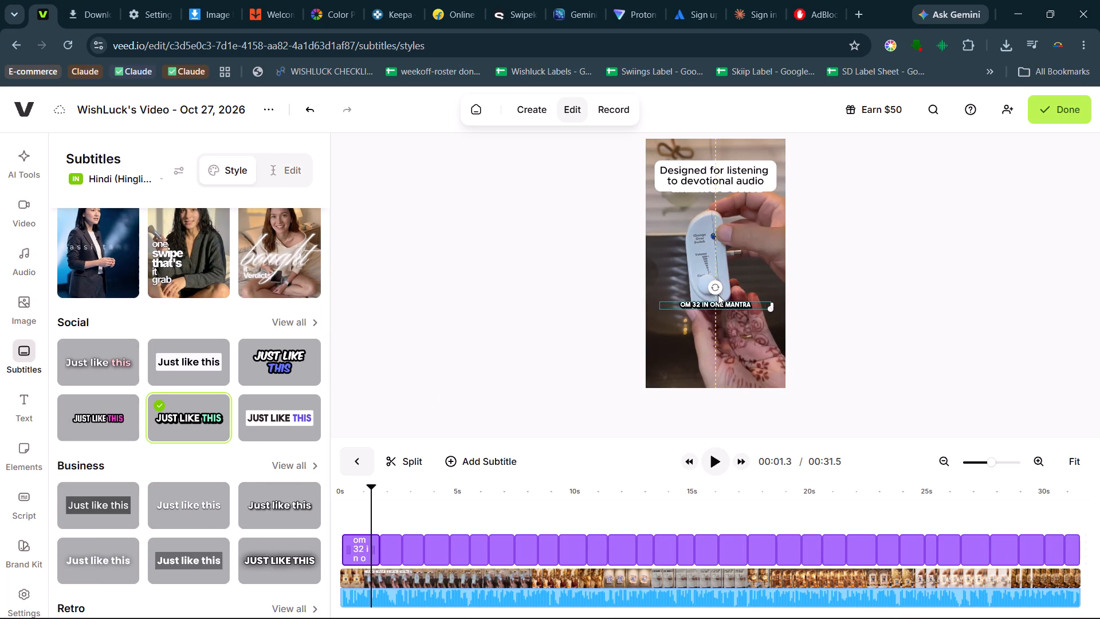
{"action": "left_click_drag", "start_coordinate": [718, 295], "coordinate": [718, 292]}
{"action": "left_click", "coordinate": [843, 267]}
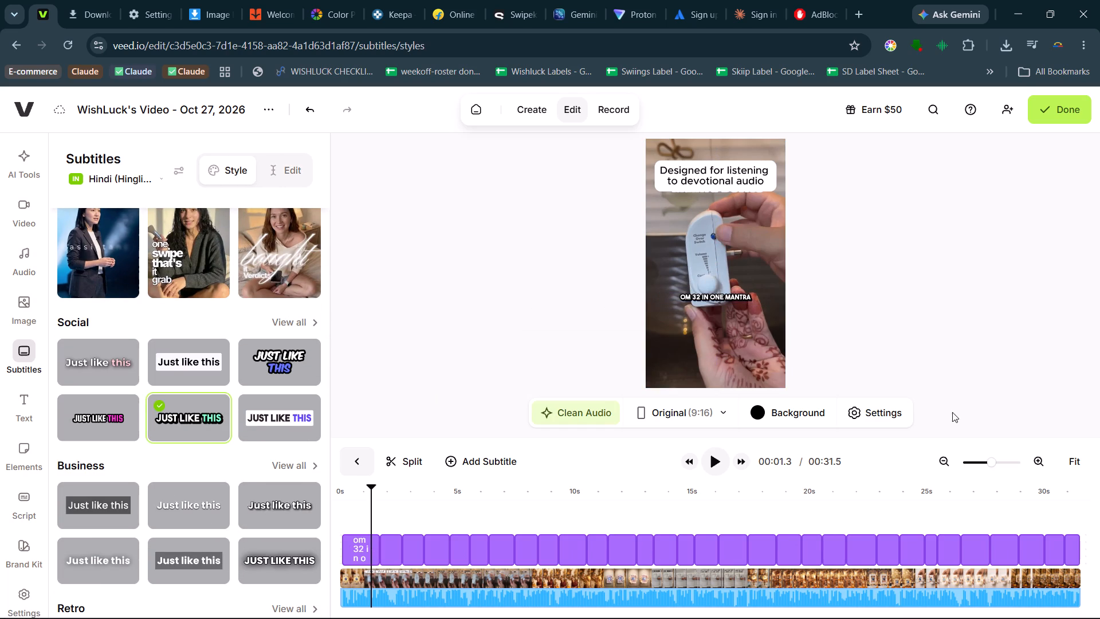
Finish editing the newly subtitled project and render the video.
{"action": "left_click", "coordinate": [1055, 115]}
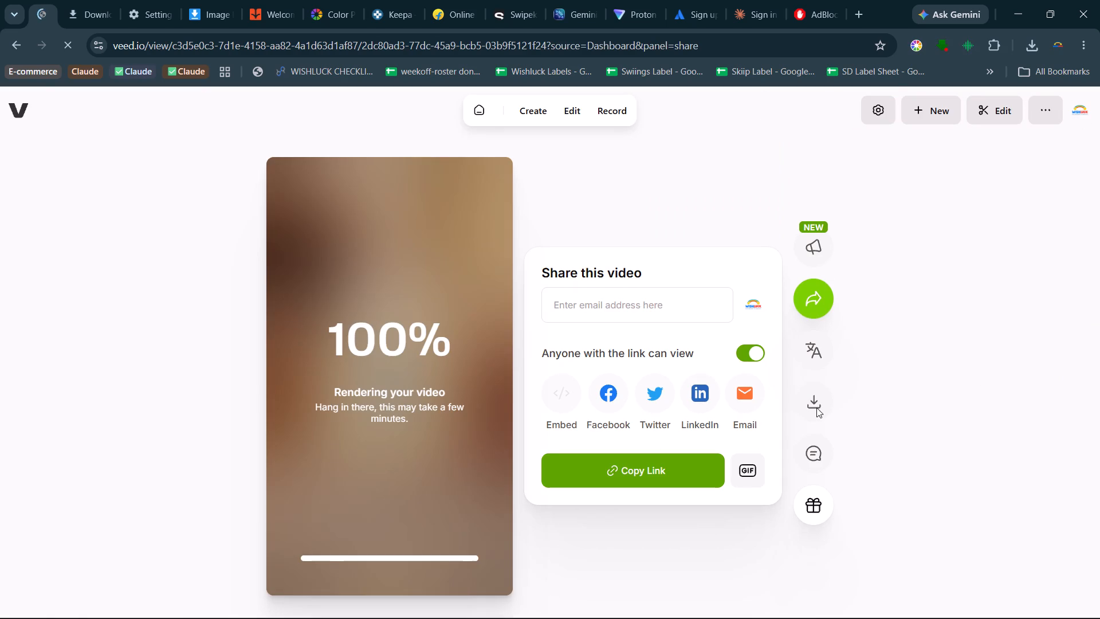
Open the download options for the rendered video.
{"action": "left_click", "coordinate": [816, 408]}
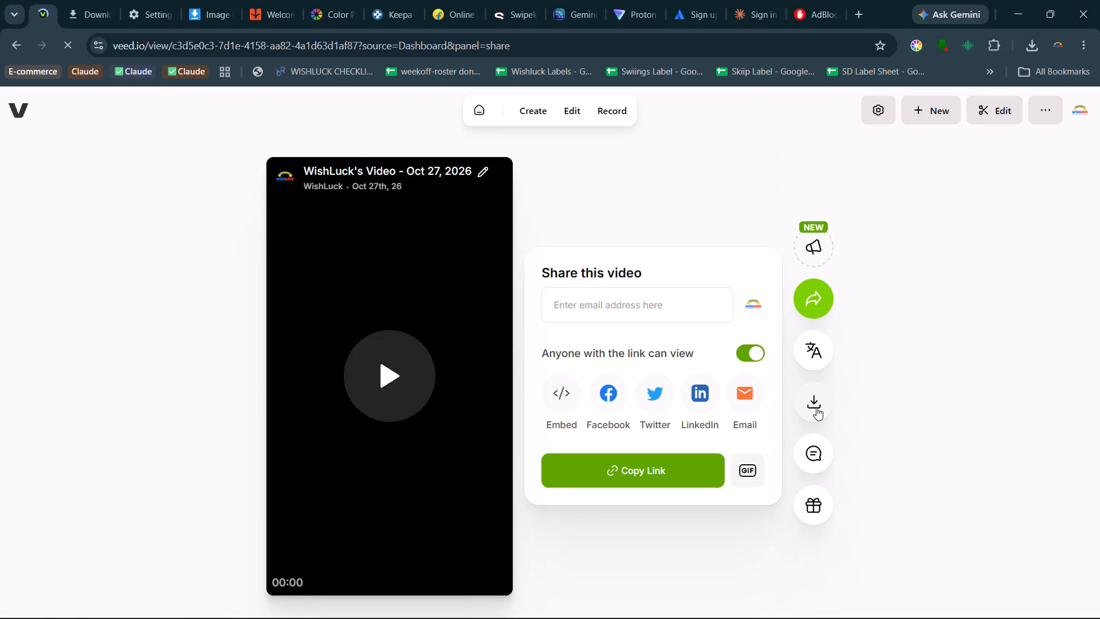
Download the rendered video as MP4 into the Output folder, naming it with the copied file name and its last character replaced by 4.
{"action": "left_click", "coordinate": [588, 412]}
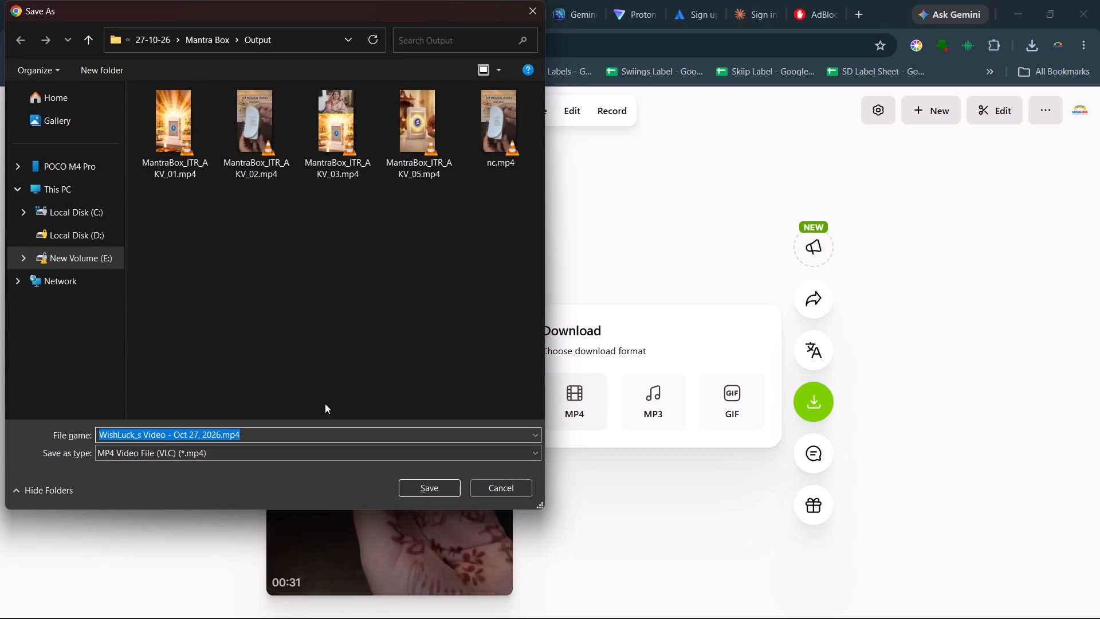
{"action": "key", "text": "ctrl+v"}
{"action": "key", "text": "BackSpace"}
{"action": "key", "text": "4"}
{"action": "key", "text": "Return"}
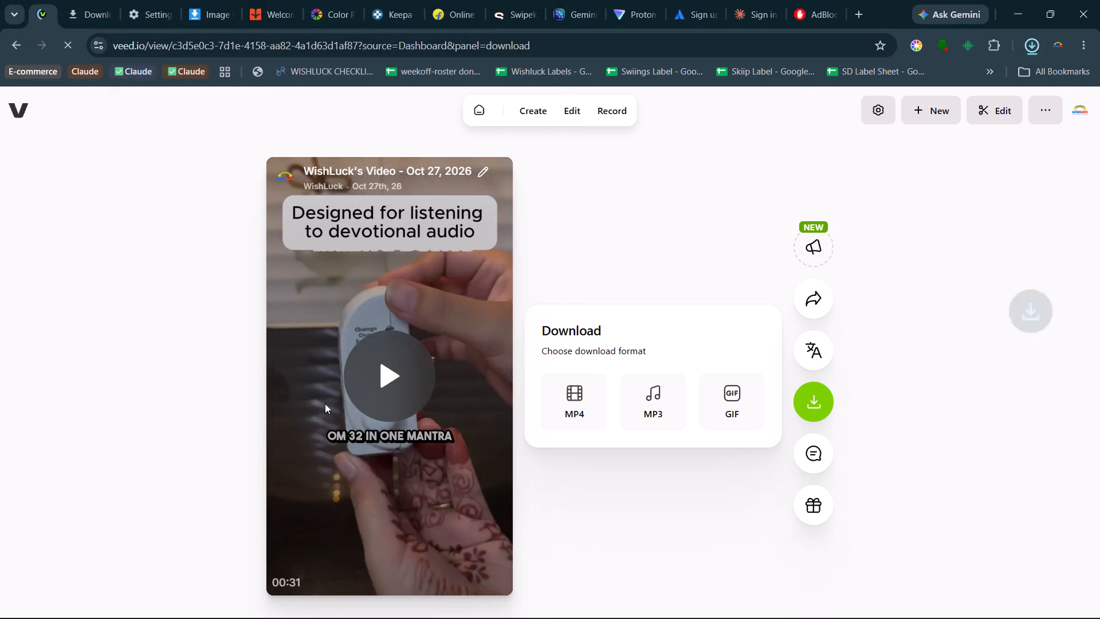
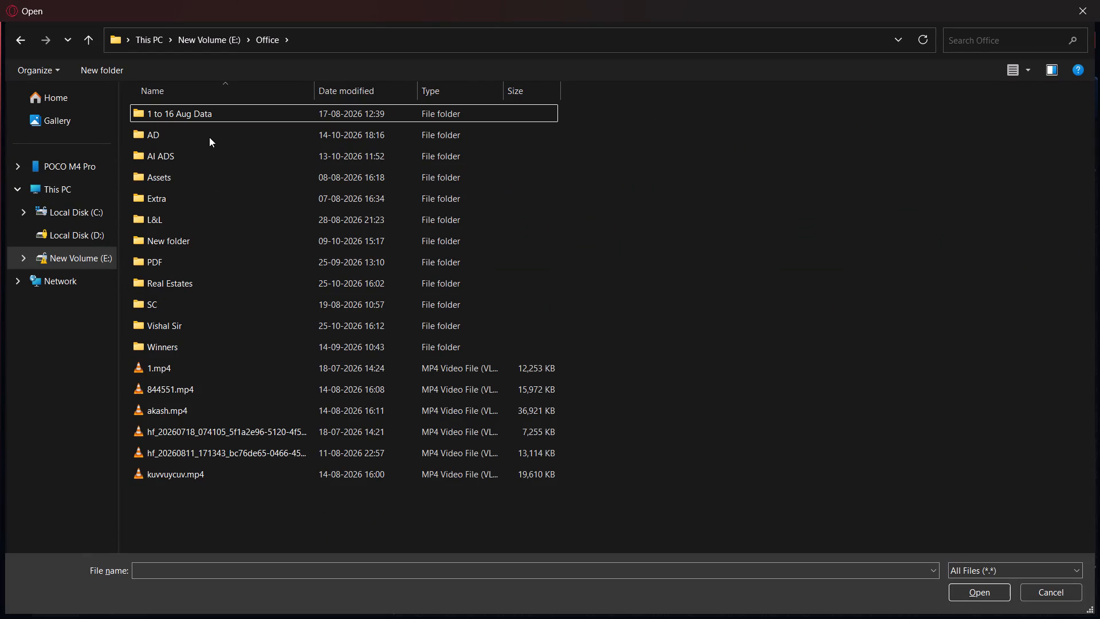
Browse to the Mantra Box Output folder inside Office, AD, OCTOBER, 27-10-26 for choosing a file to open.
{"action": "double_click", "coordinate": [193, 162]}
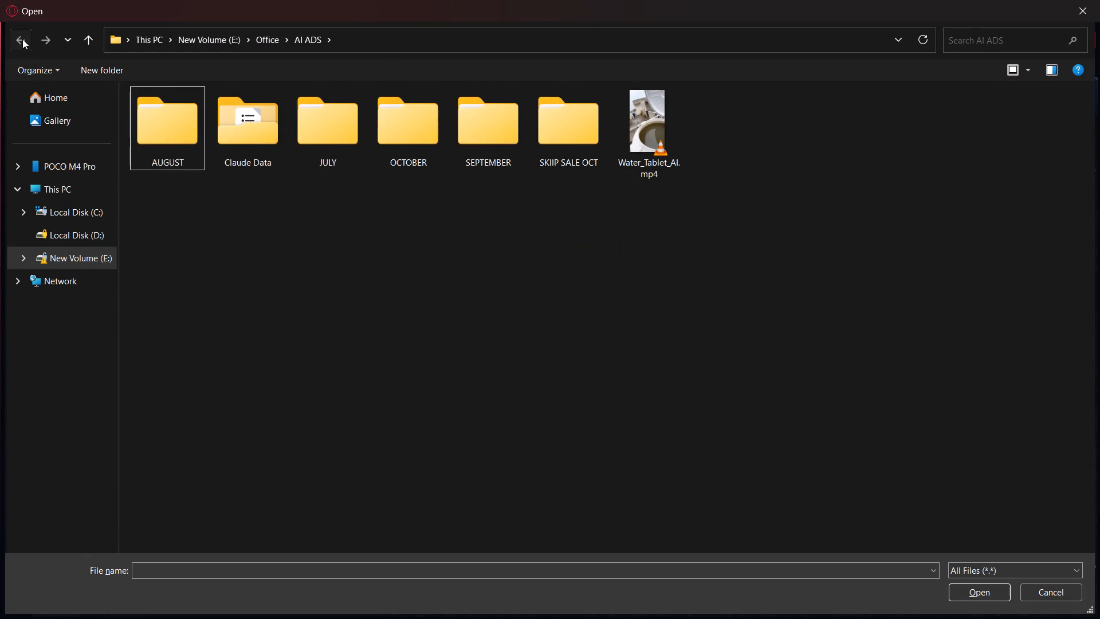
{"action": "left_click", "coordinate": [22, 39]}
{"action": "double_click", "coordinate": [198, 132]}
{"action": "double_click", "coordinate": [256, 138]}
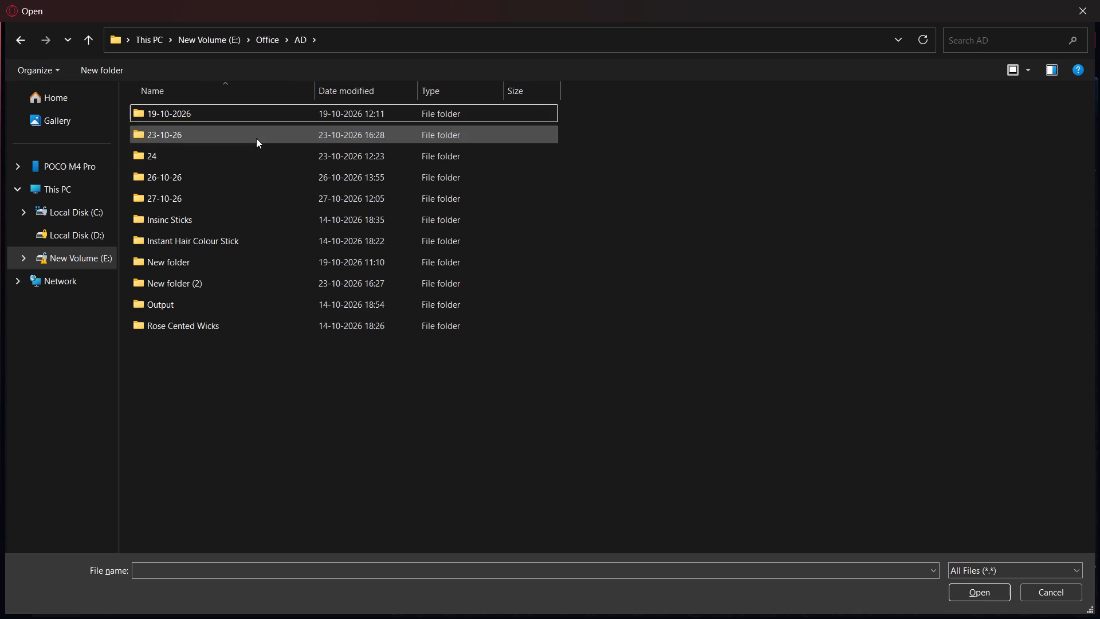
{"action": "double_click", "coordinate": [235, 203]}
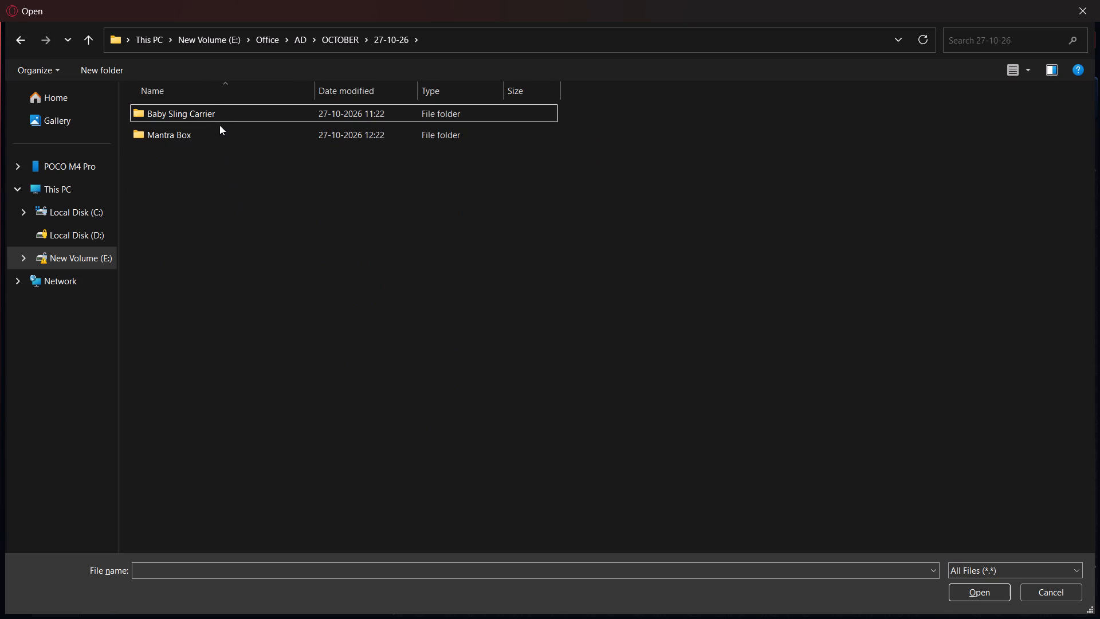
{"action": "double_click", "coordinate": [219, 130]}
{"action": "double_click", "coordinate": [213, 151]}
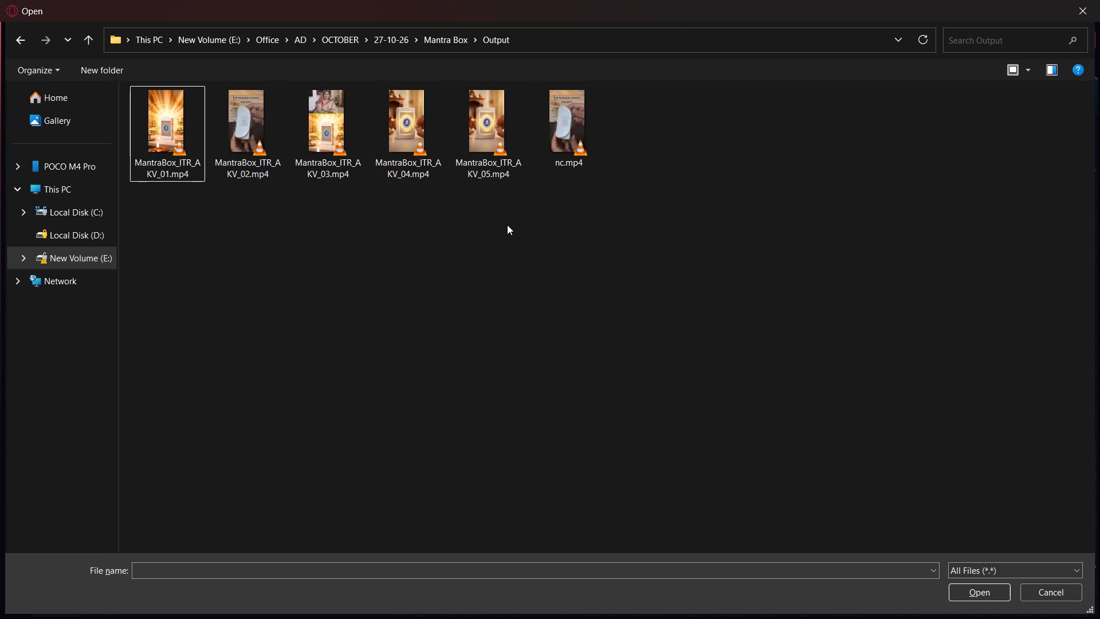
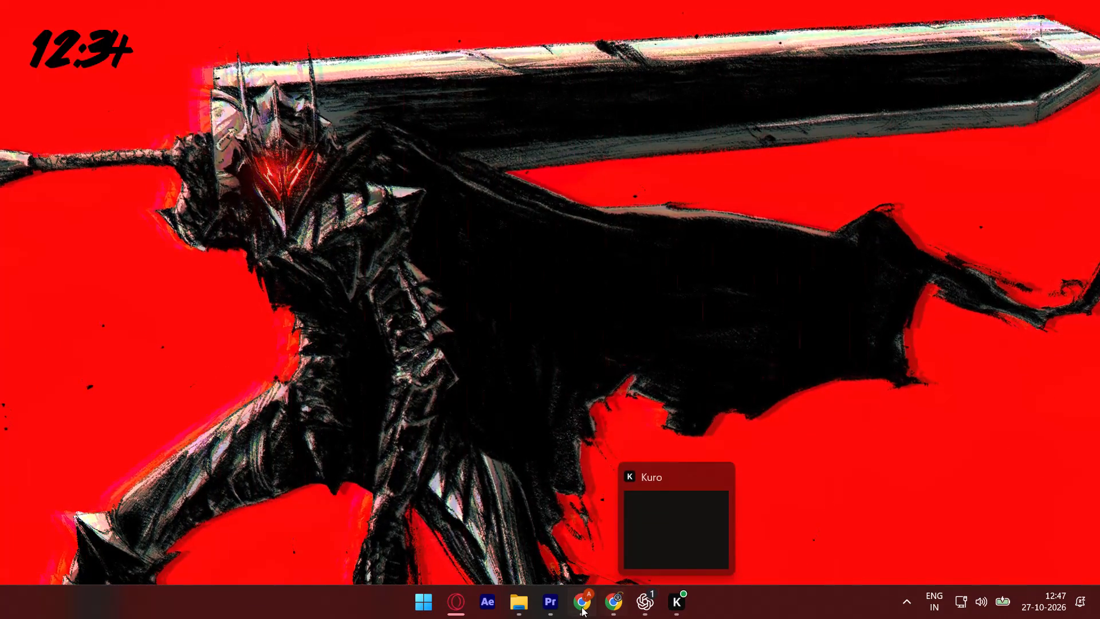
Switch to Adobe Premiere and make the timeline of the Mantra Box project's sequence 1 active.
{"action": "left_click", "coordinate": [548, 602]}
{"action": "left_click", "coordinate": [745, 408]}
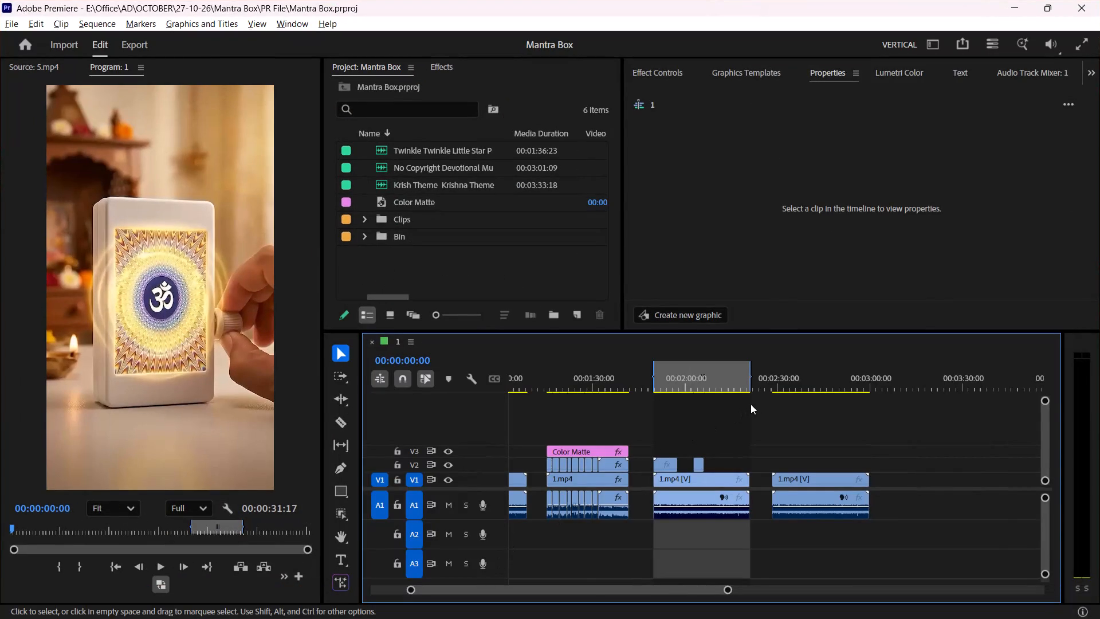
Save the Mantra Box project, leaving all clips in the sequence 1 timeline deselected.
{"action": "key", "text": "ctrl+a"}
{"action": "key", "text": "ctrl+s"}
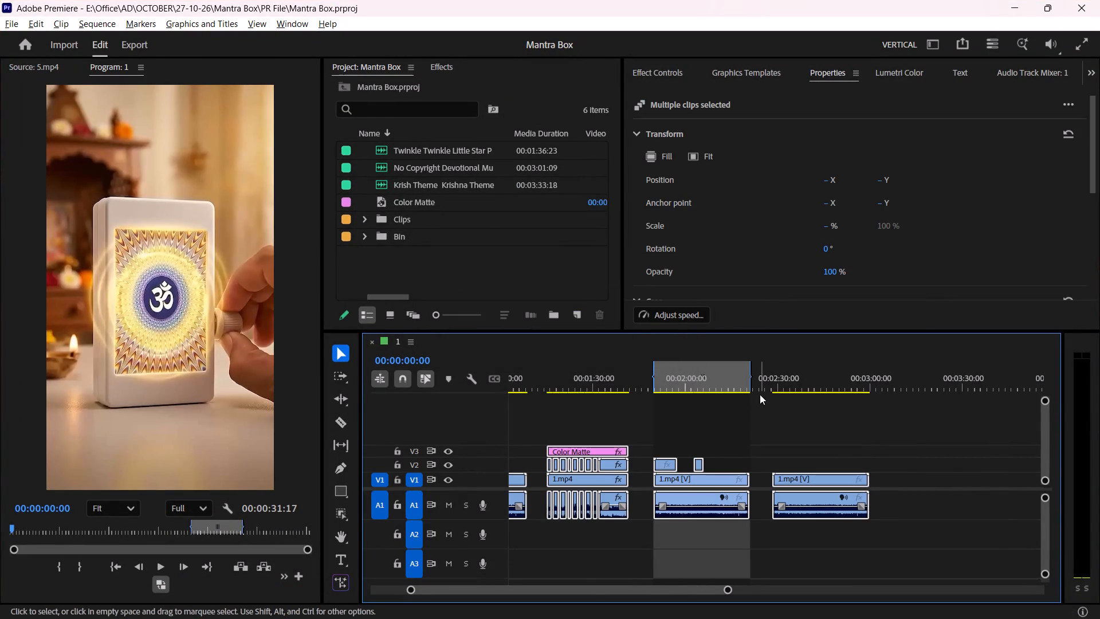
{"action": "left_click", "coordinate": [776, 436]}
{"action": "scroll", "coordinate": [776, 436], "scroll_direction": "down", "scroll_amount": 4}
{"action": "scroll", "coordinate": [776, 437], "scroll_direction": "up", "scroll_amount": 8}
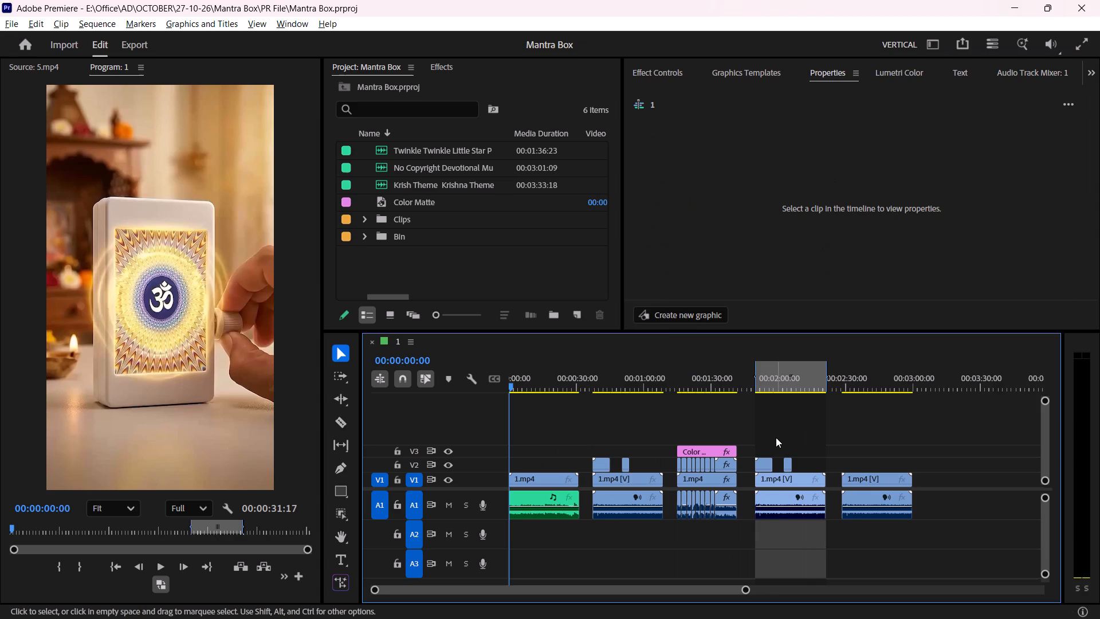
{"action": "key", "text": "ctrl+s"}
{"action": "scroll", "coordinate": [776, 437], "scroll_direction": "down", "scroll_amount": 1}
{"action": "scroll", "coordinate": [776, 437], "scroll_direction": "down", "scroll_amount": 4, "text": "alt"}
{"action": "scroll", "coordinate": [776, 437], "scroll_direction": "up", "scroll_amount": 4, "text": "alt"}
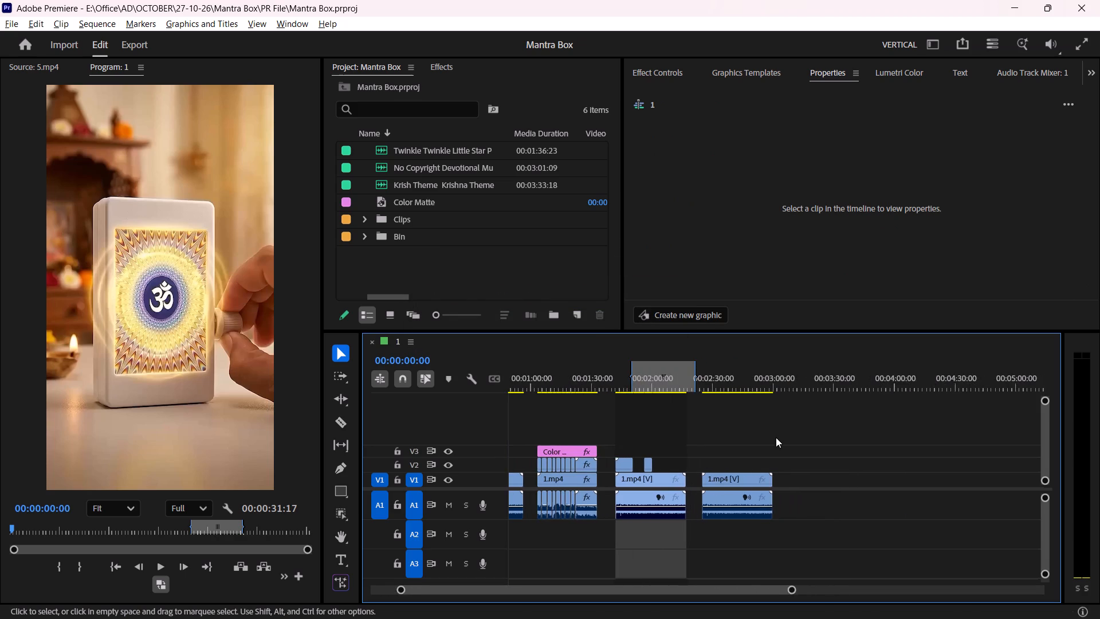
{"action": "scroll", "coordinate": [776, 437], "scroll_direction": "up", "scroll_amount": 3}
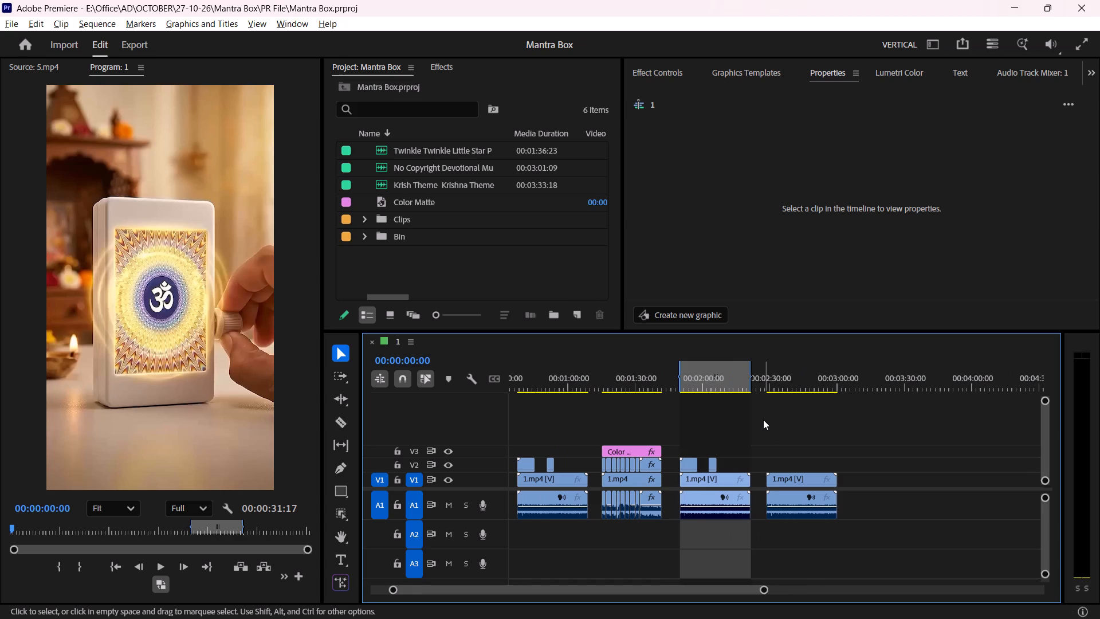
{"action": "key", "text": "ctrl+s"}
{"action": "key", "text": "ctrl+s"}
{"action": "scroll", "coordinate": [763, 414], "scroll_direction": "down", "scroll_amount": 3, "text": "alt"}
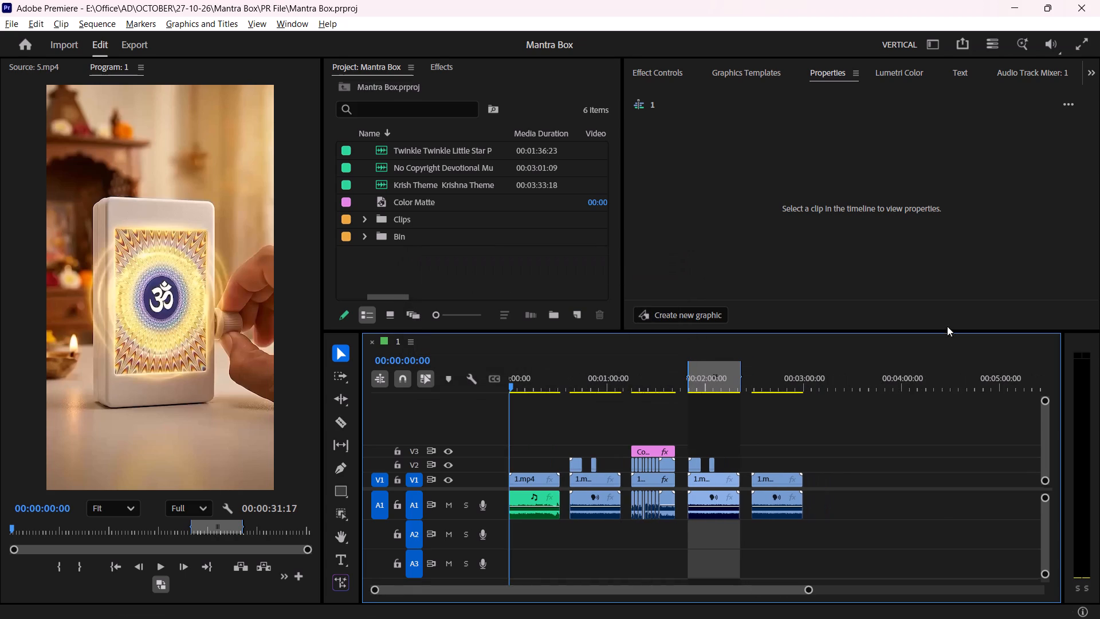